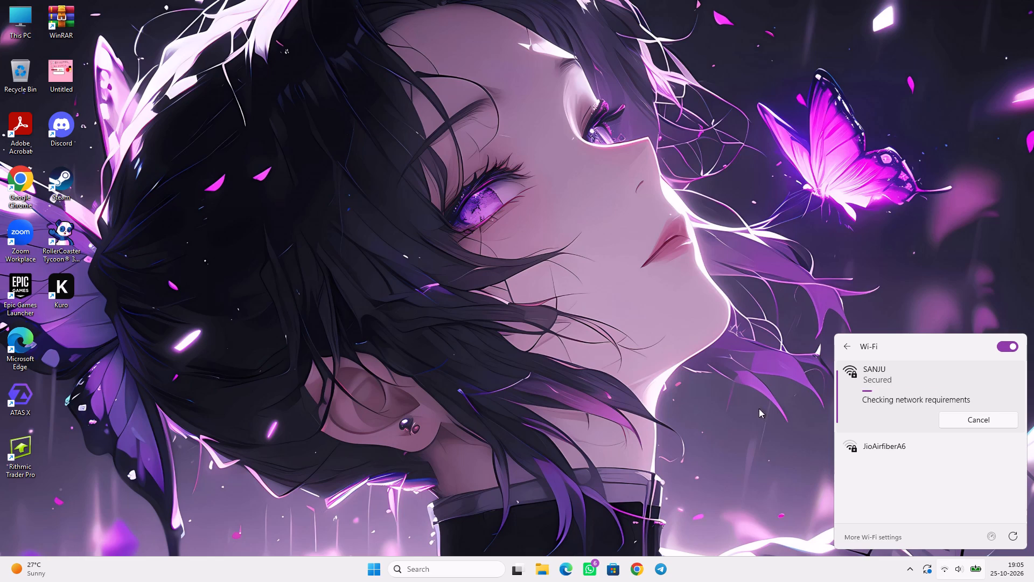
# Check the connection status of the SANJU network in the list of available Wi-Fi networks.
pyautogui.click(749, 358)
pyautogui.click(940, 566)
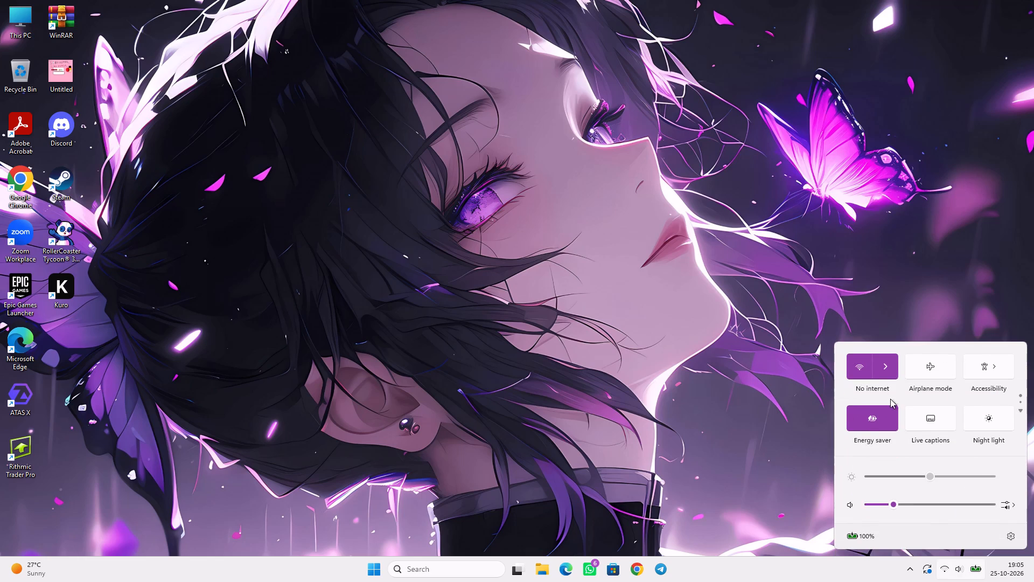
pyautogui.click(885, 364)
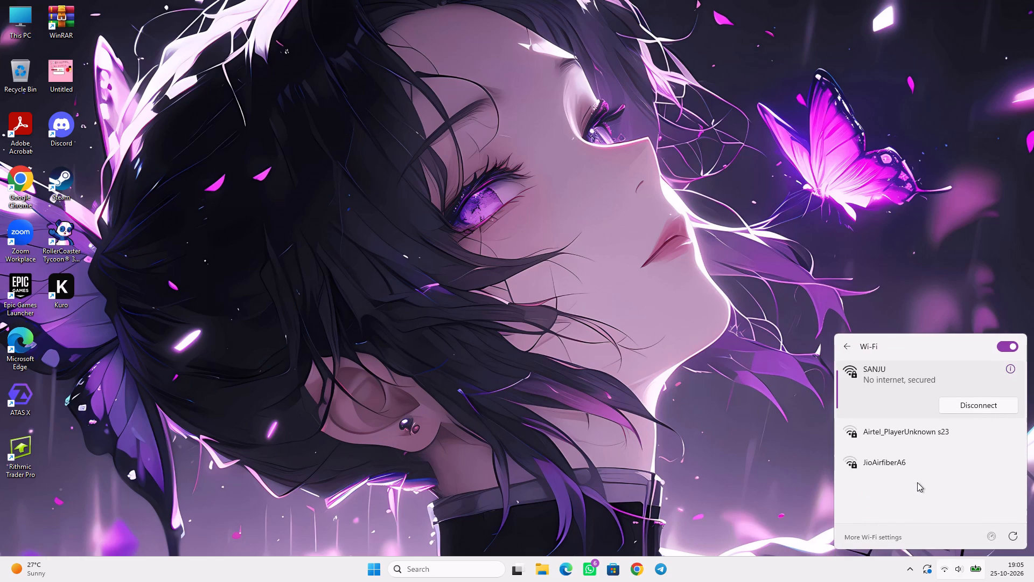
pyautogui.click(793, 427)
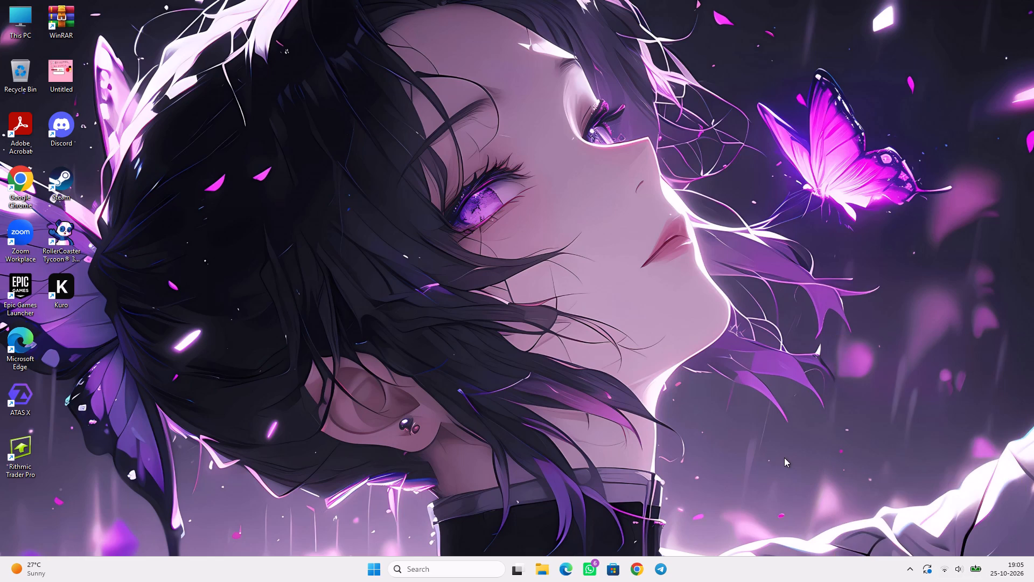
pyautogui.click(941, 573)
pyautogui.click(891, 365)
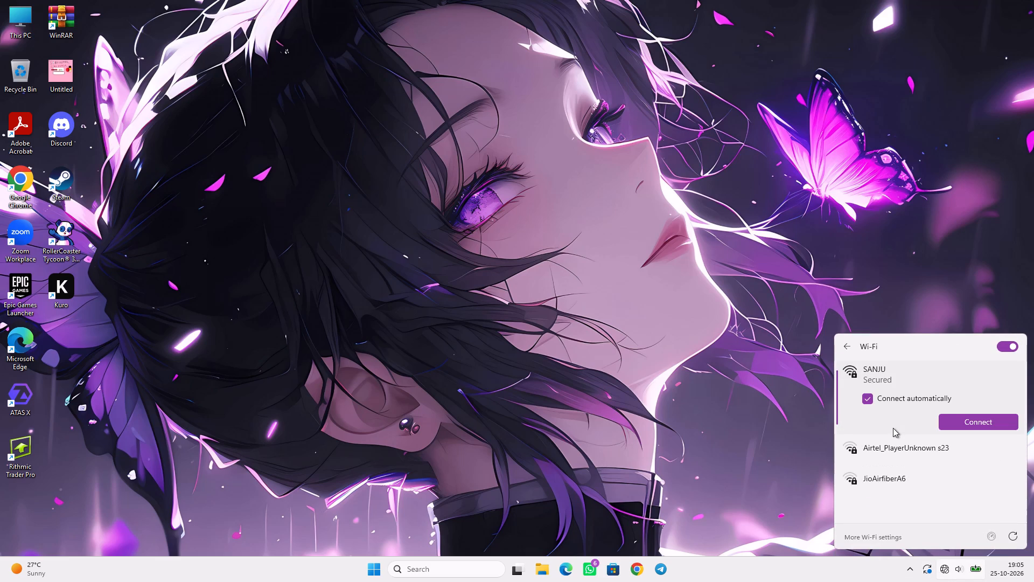
pyautogui.click(707, 415)
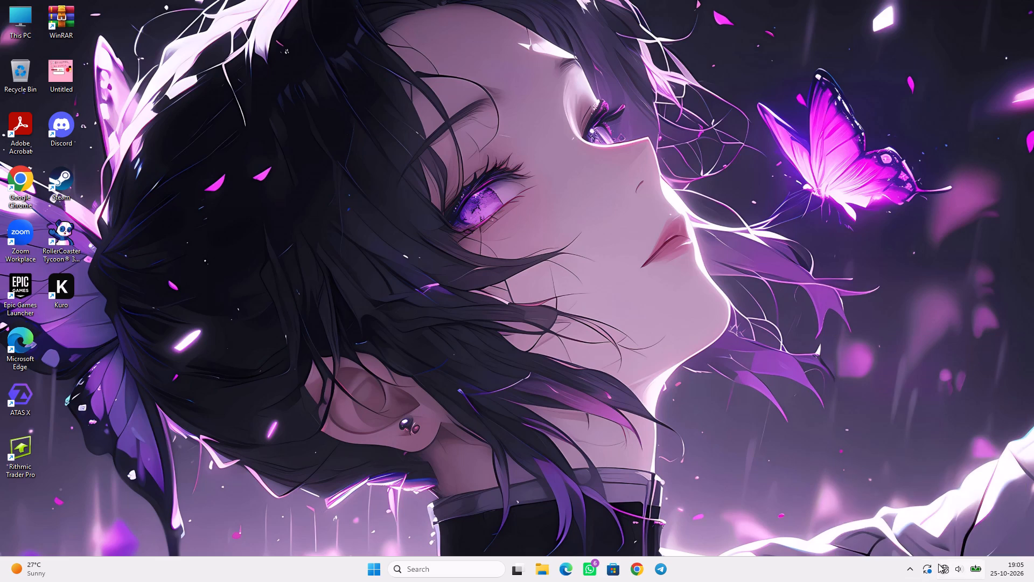
pyautogui.click(940, 566)
pyautogui.click(878, 370)
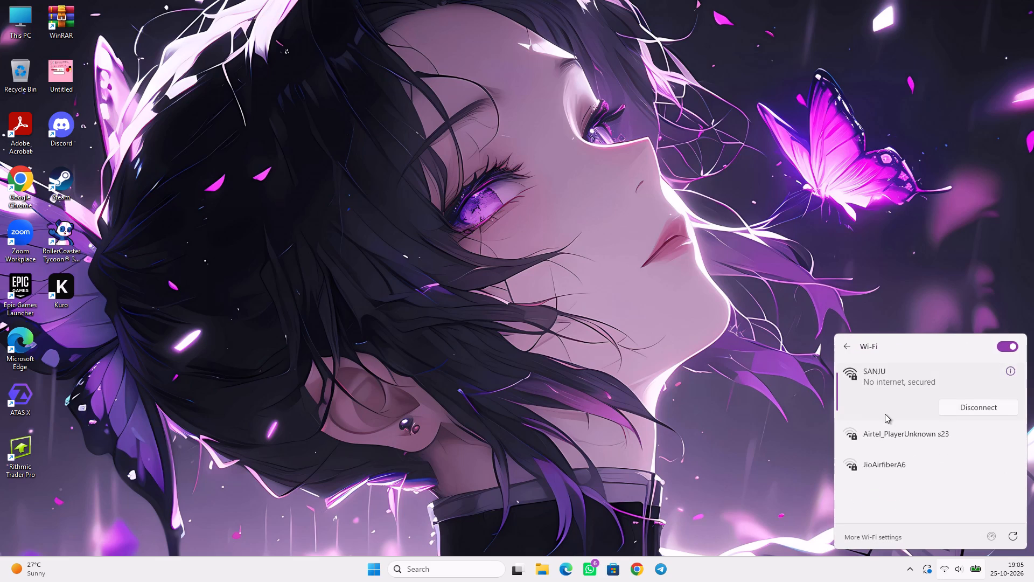
pyautogui.click(708, 400)
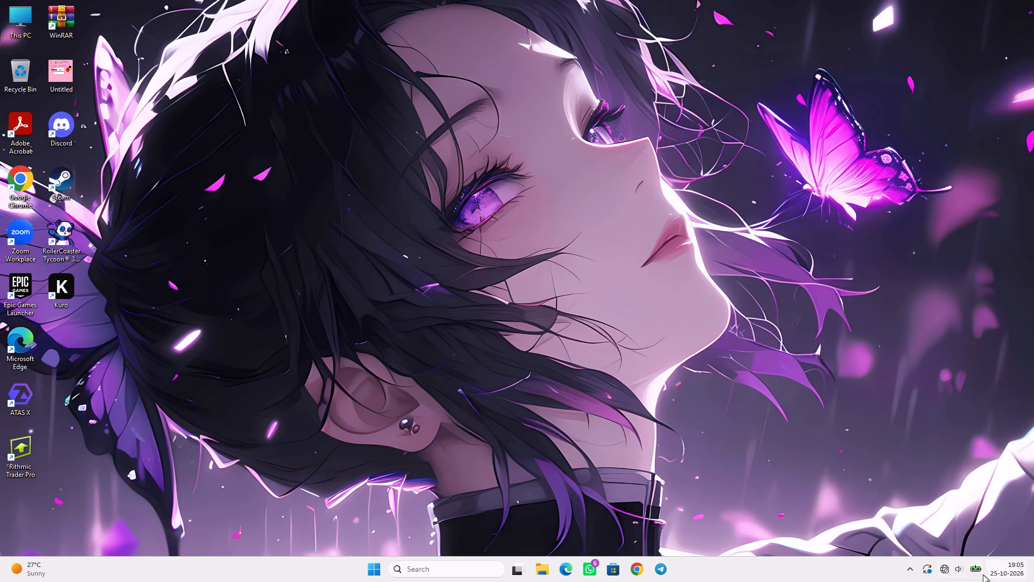
# Reconnect the computer to the secured SANJU Wi-Fi network and close the network list.
pyautogui.click(947, 570)
pyautogui.click(889, 371)
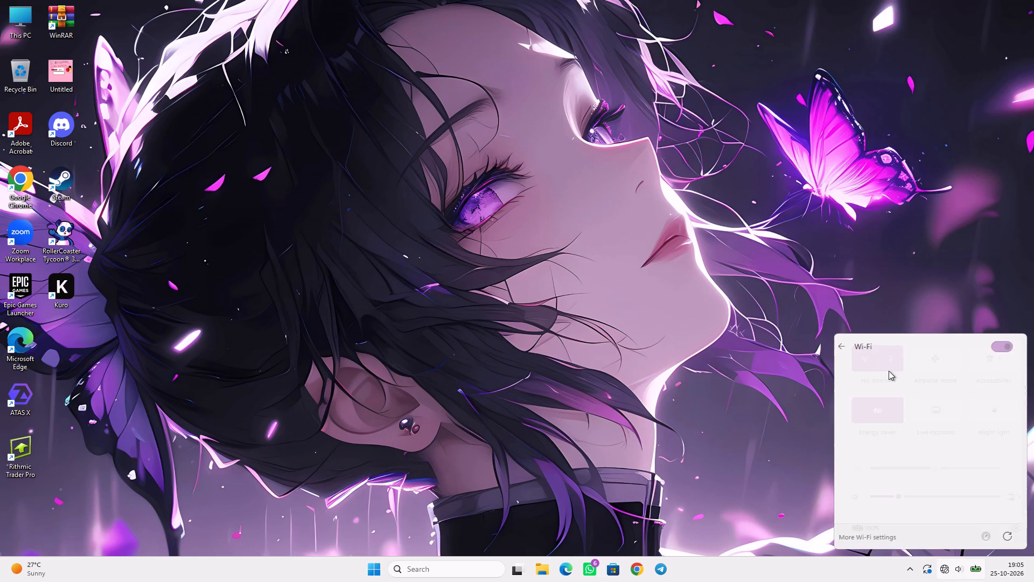
pyautogui.click(951, 380)
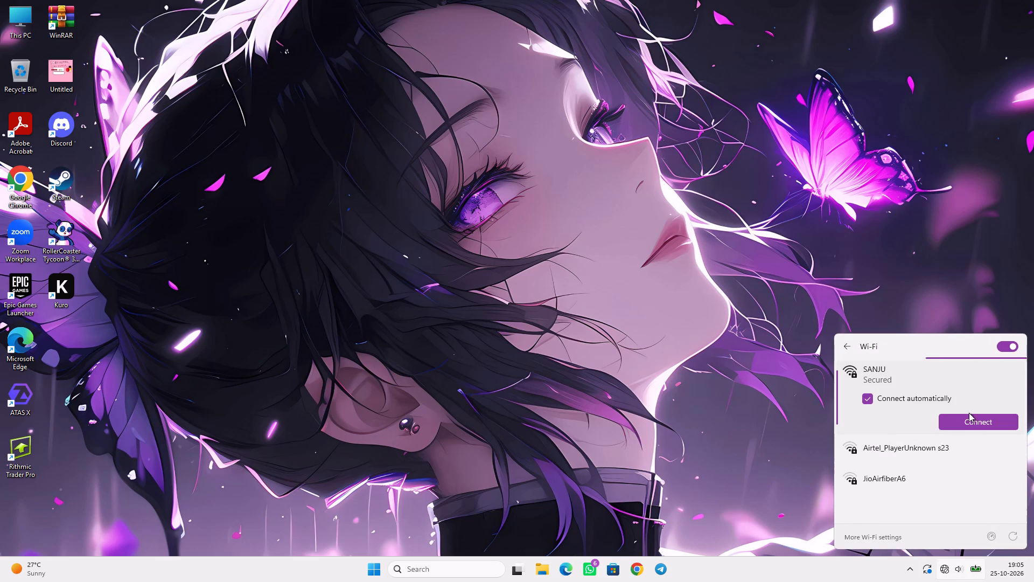
pyautogui.click(969, 419)
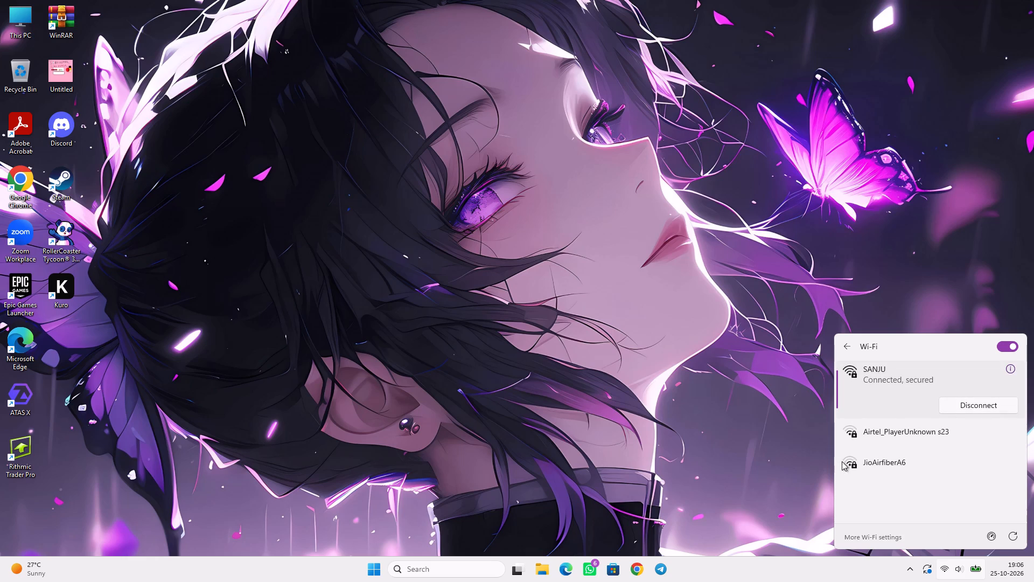
pyautogui.click(663, 433)
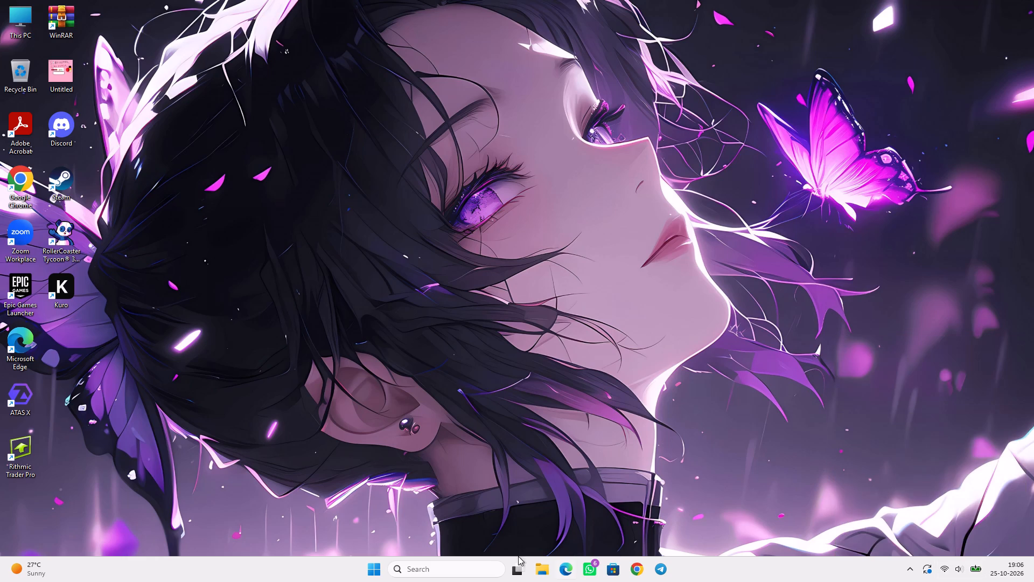
# Launch ATAS X and sign in with the remembered login data, the Auto server and the preselected workspace.
pyautogui.doubleClick(22, 406)
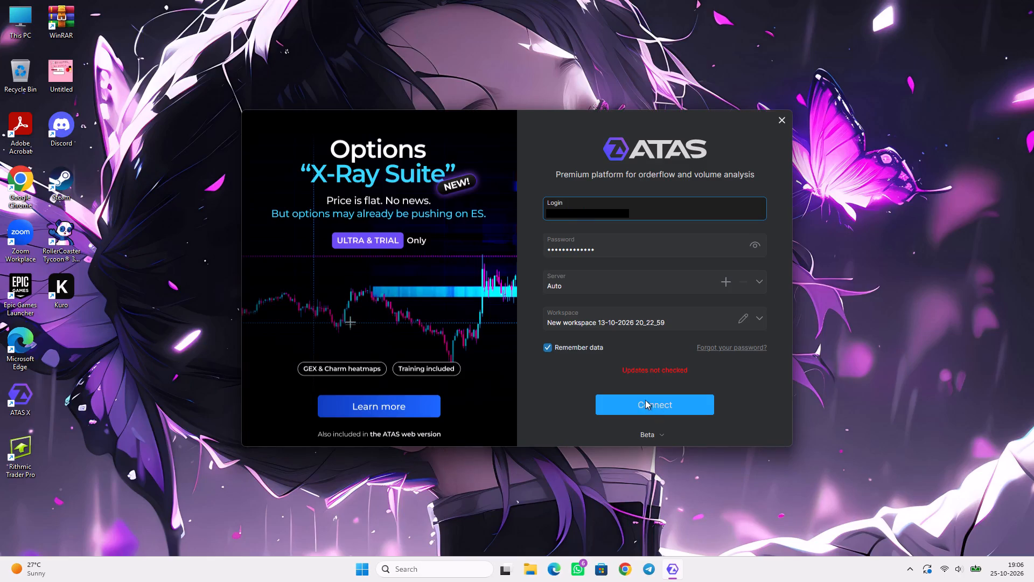
pyautogui.click(666, 405)
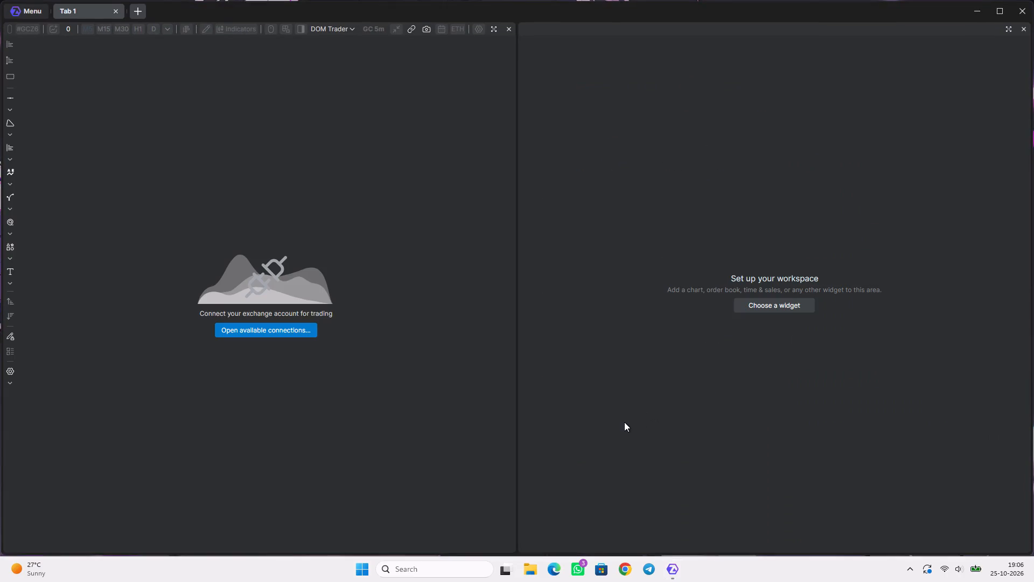
# Add a Chart widget to the empty workspace area beside the existing chart.
pyautogui.click(771, 306)
pyautogui.click(775, 322)
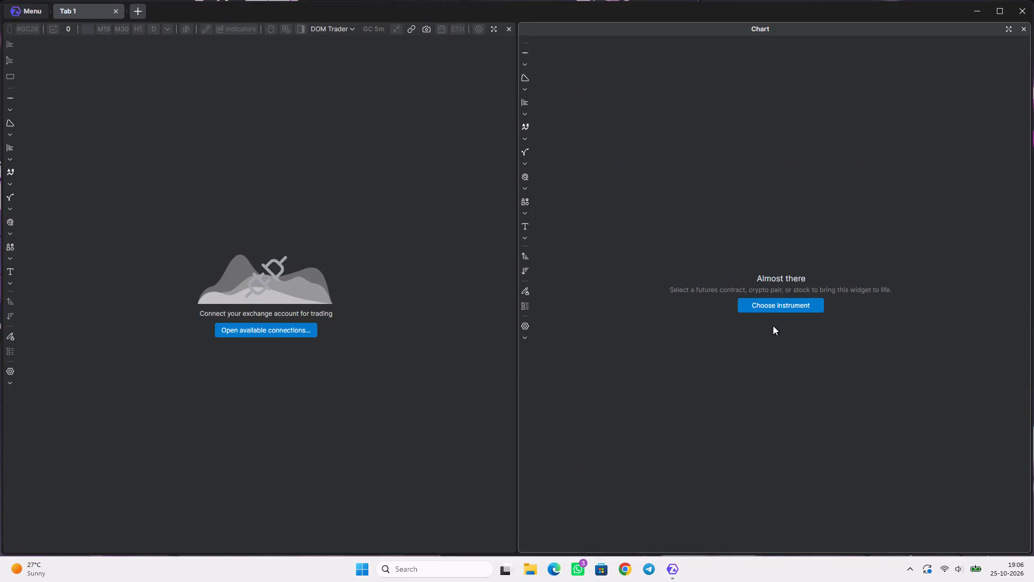
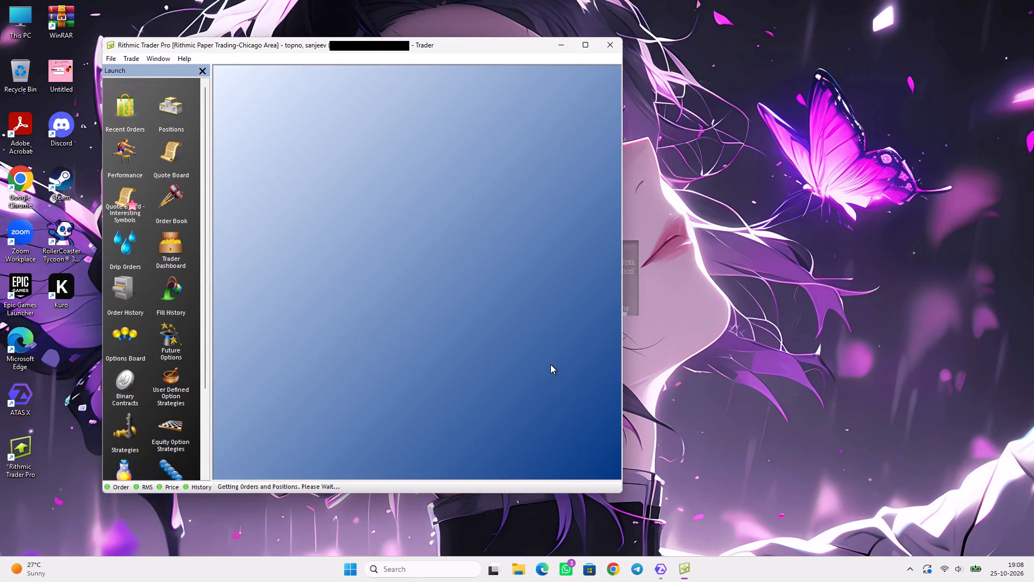
# Review the order history in Rithmic Trader Pro, filtered to the paper trading account, and close it.
pyautogui.click(590, 46)
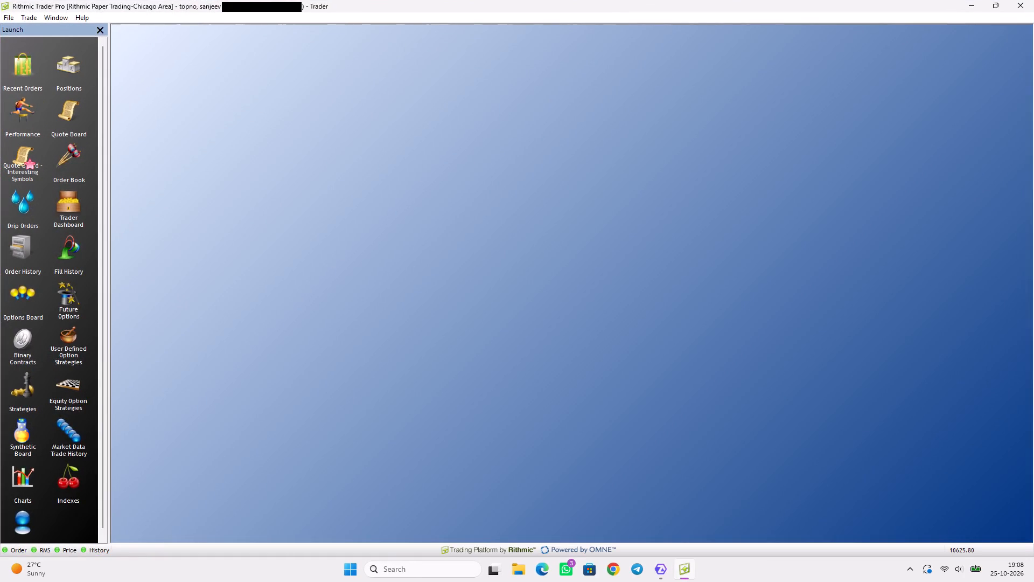
pyautogui.scroll(-4, 62, 251)
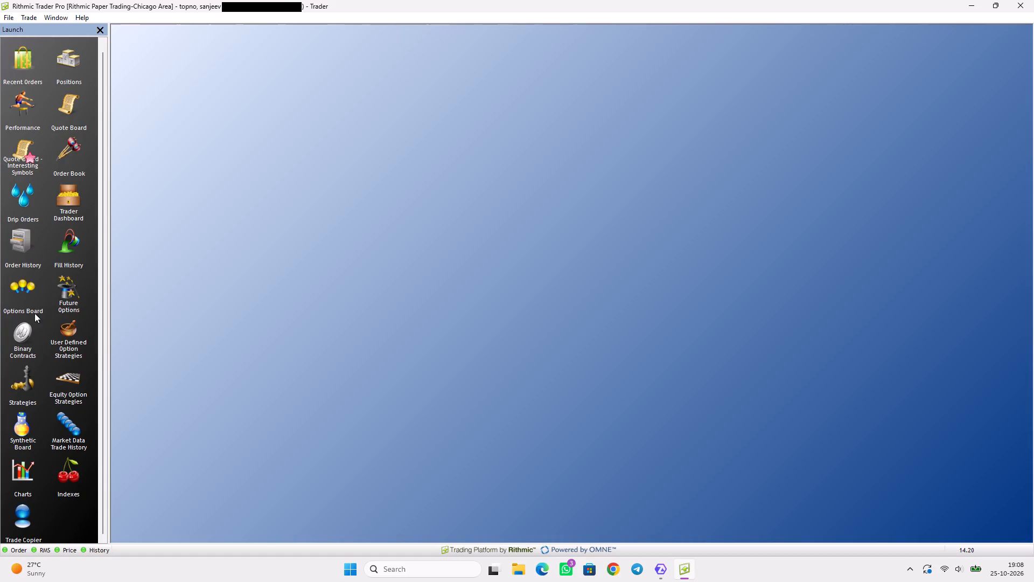
pyautogui.click(30, 251)
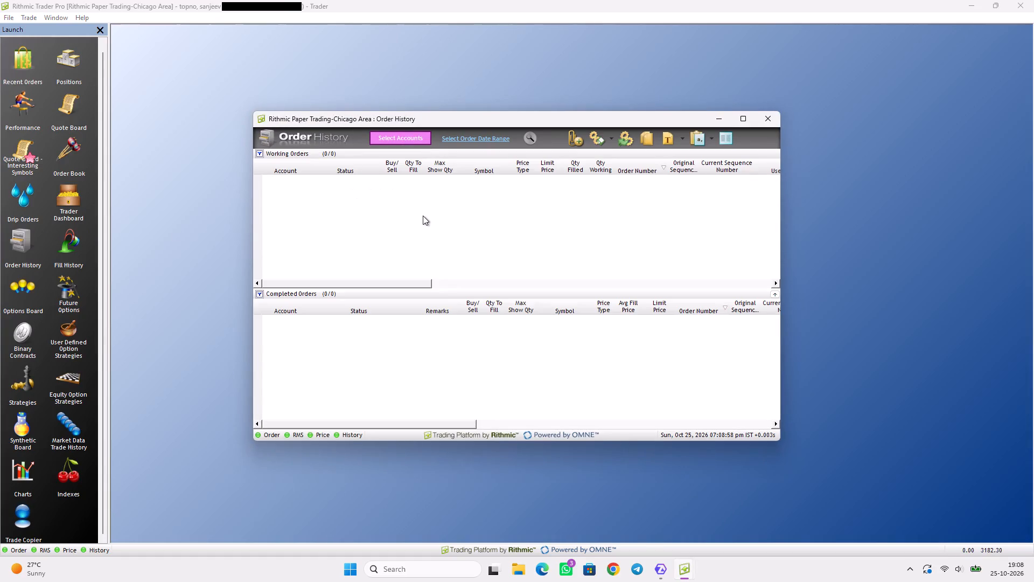
pyautogui.click(405, 140)
pyautogui.click(431, 168)
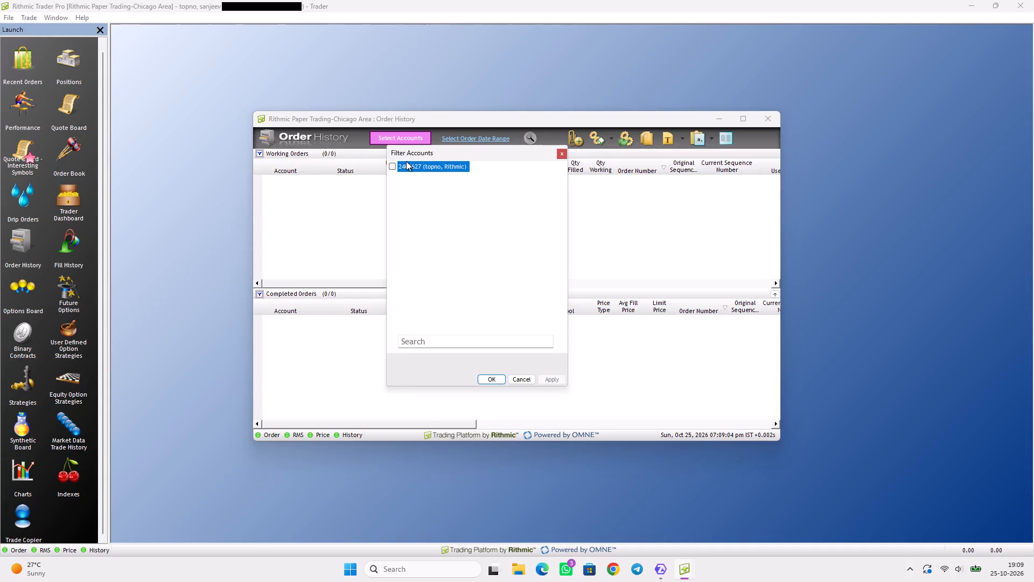
pyautogui.click(389, 167)
pyautogui.click(548, 382)
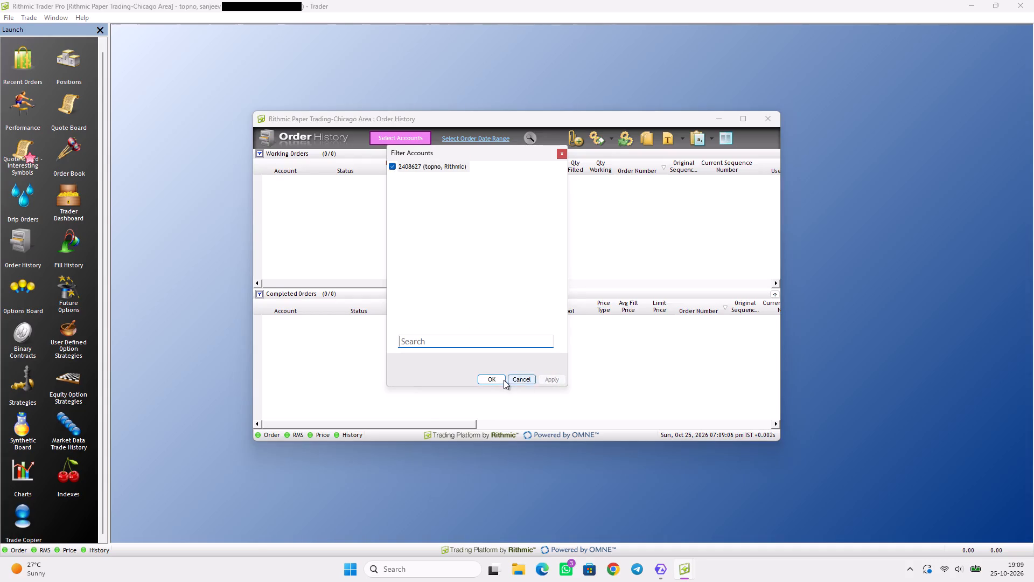
pyautogui.click(497, 379)
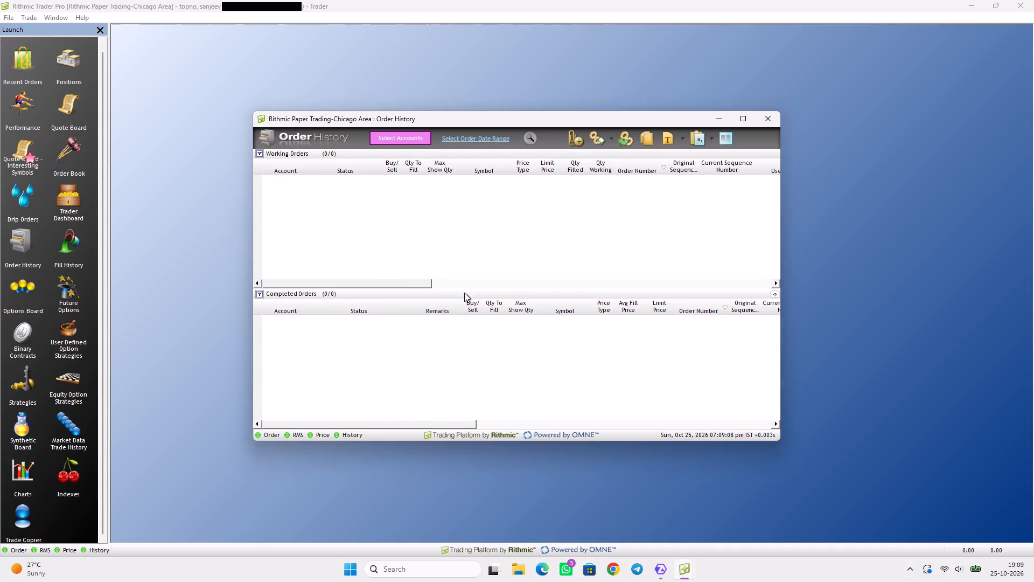
pyautogui.click(413, 168)
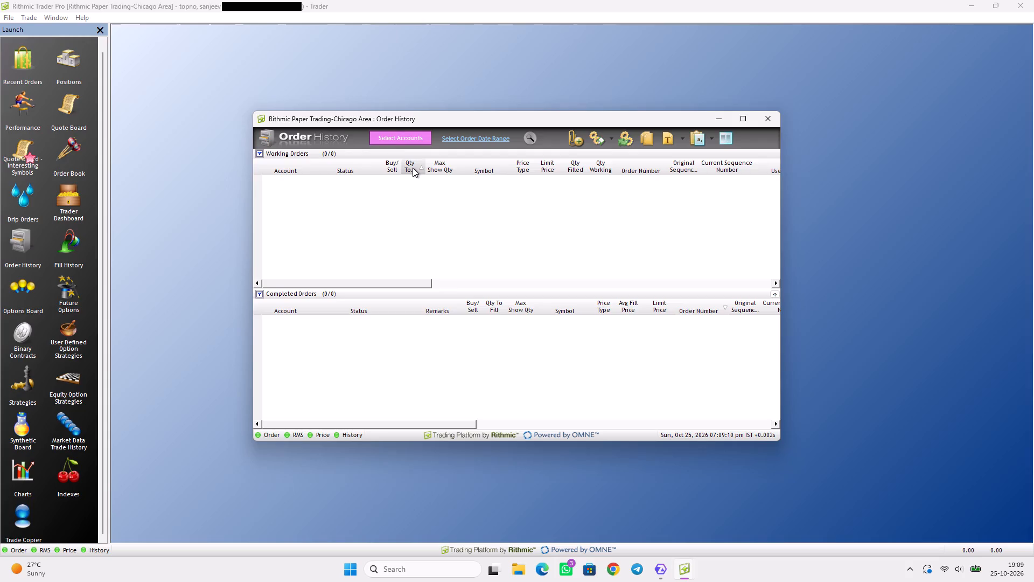
pyautogui.click(413, 168)
pyautogui.click(422, 168)
pyautogui.click(767, 117)
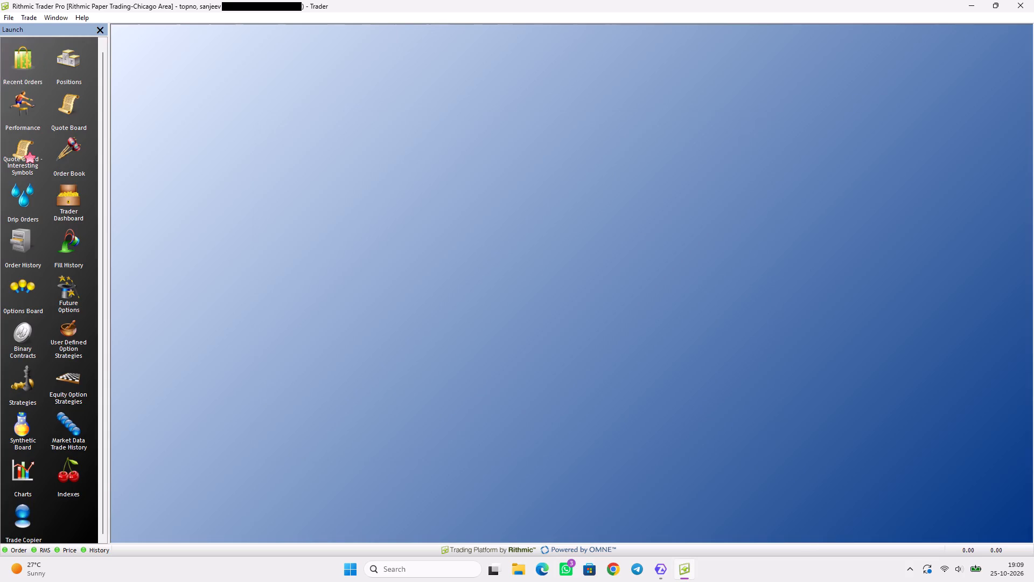
# View the Performance report for the trading account and close it.
pyautogui.click(18, 113)
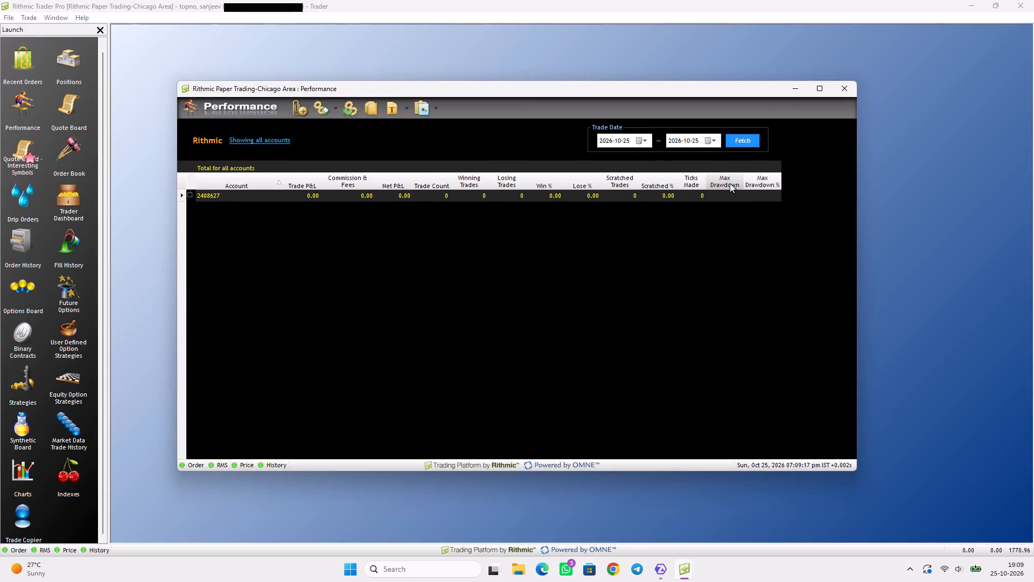
pyautogui.click(850, 92)
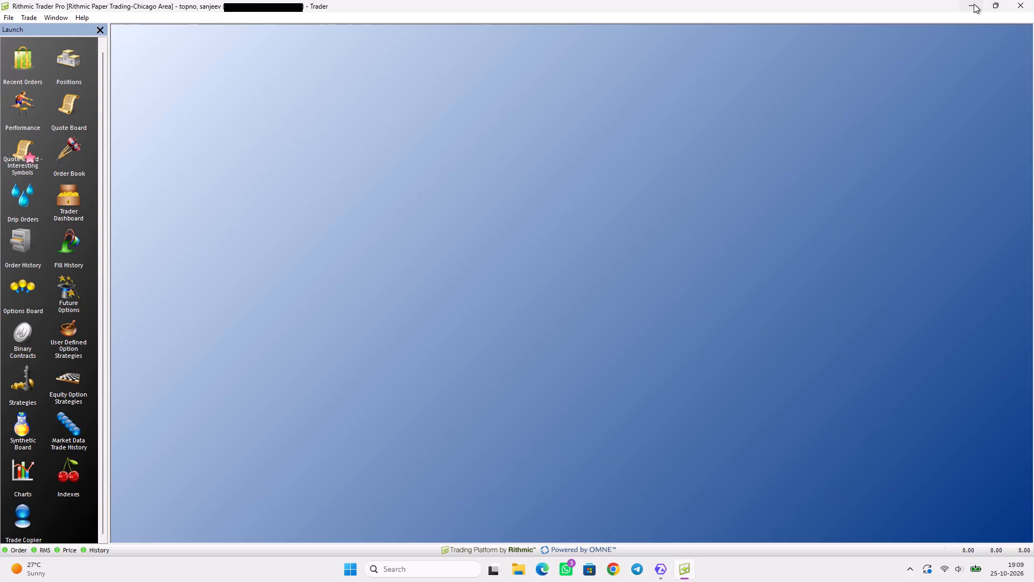
# Minimize Rithmic Trader Pro and switch to the running ATAS X workspace.
pyautogui.click(974, 4)
pyautogui.doubleClick(31, 389)
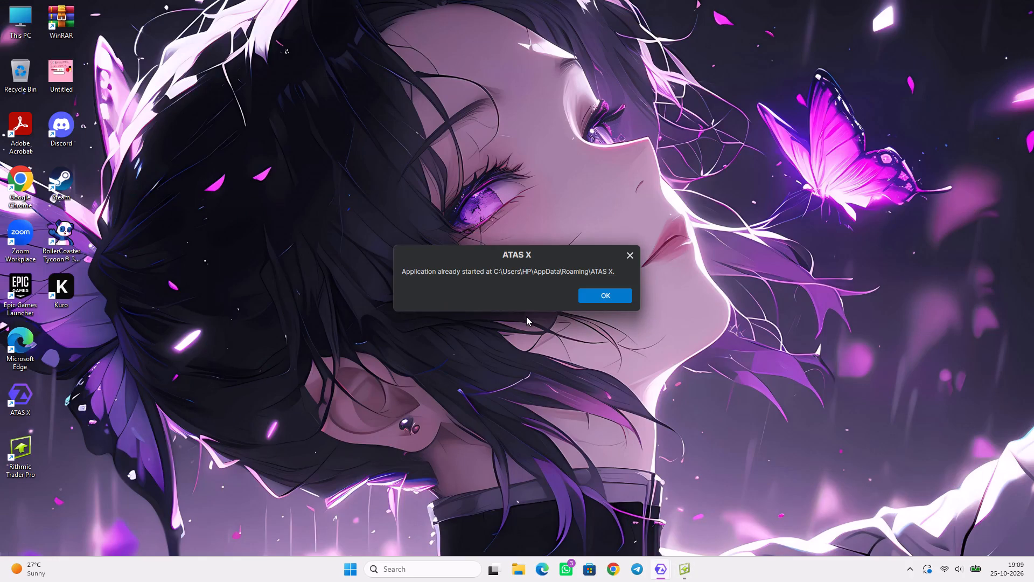
pyautogui.click(592, 299)
pyautogui.click(656, 564)
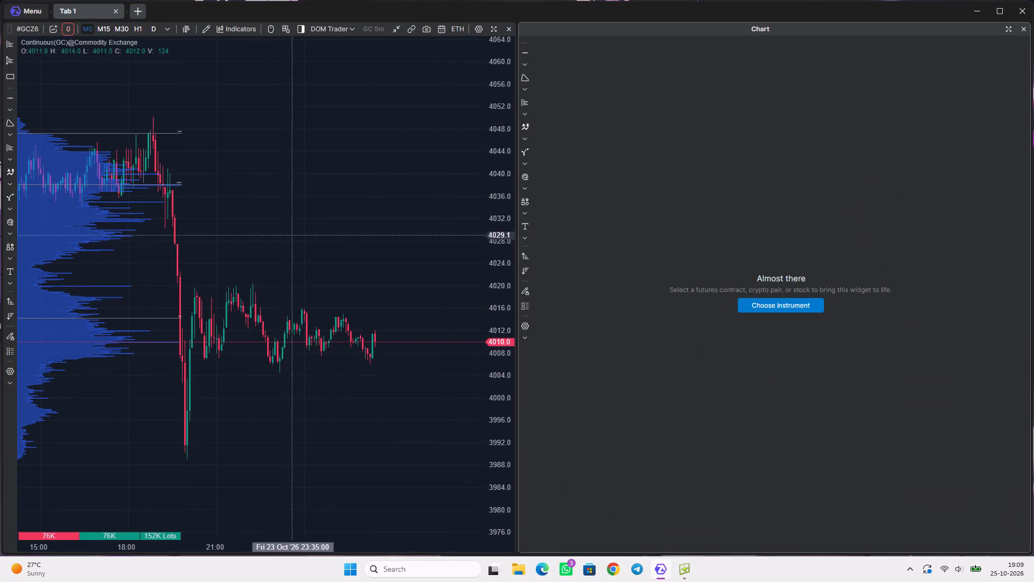
# Remove the empty Chart widget so the GC chart fills the workspace.
pyautogui.click(1023, 33)
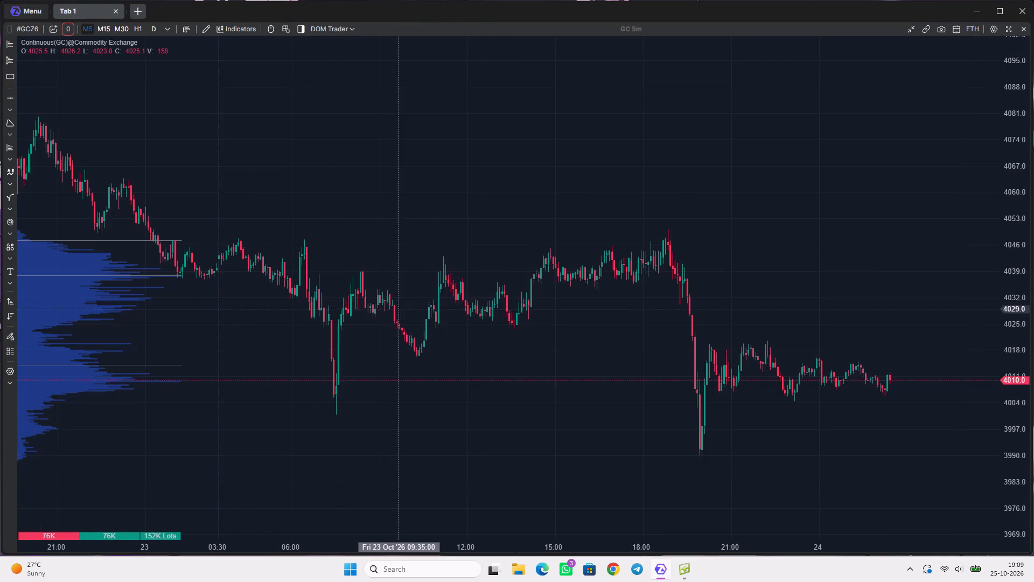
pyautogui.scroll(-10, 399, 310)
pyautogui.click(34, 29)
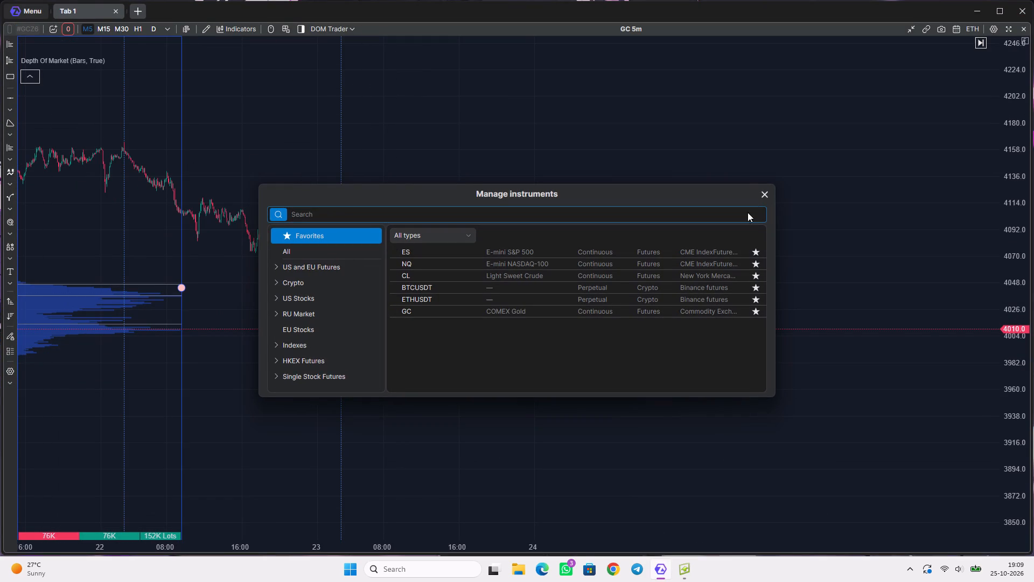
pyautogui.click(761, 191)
# Examine the most recent candles of the GC 5m chart at footprint level, with readable bid and ask volumes.
pyautogui.scroll(-9, 107, 322)
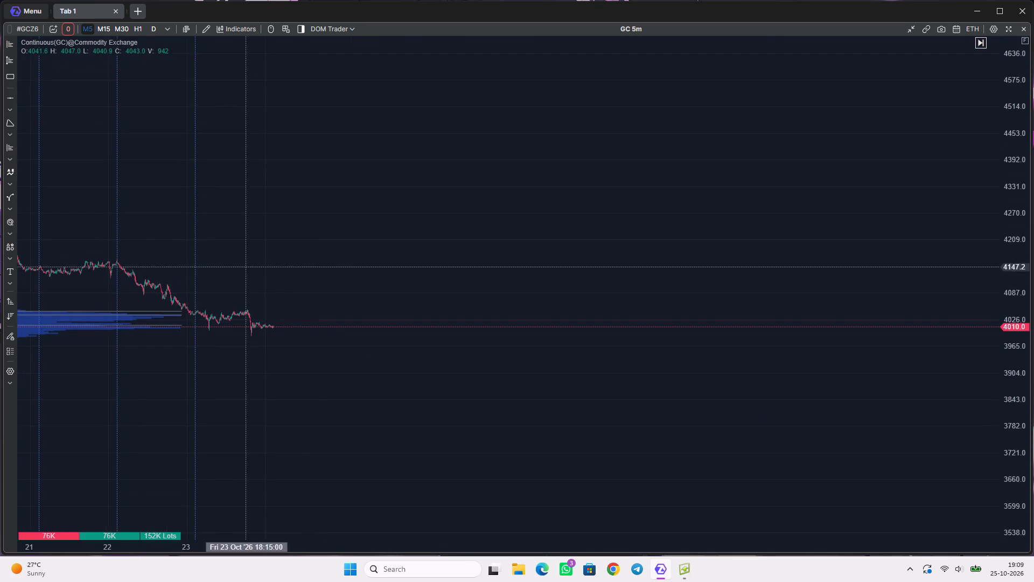
pyautogui.moveTo(244, 266); pyautogui.dragTo(465, 248)
pyautogui.scroll(20, 503, 330)
pyautogui.scroll(5, 503, 330)
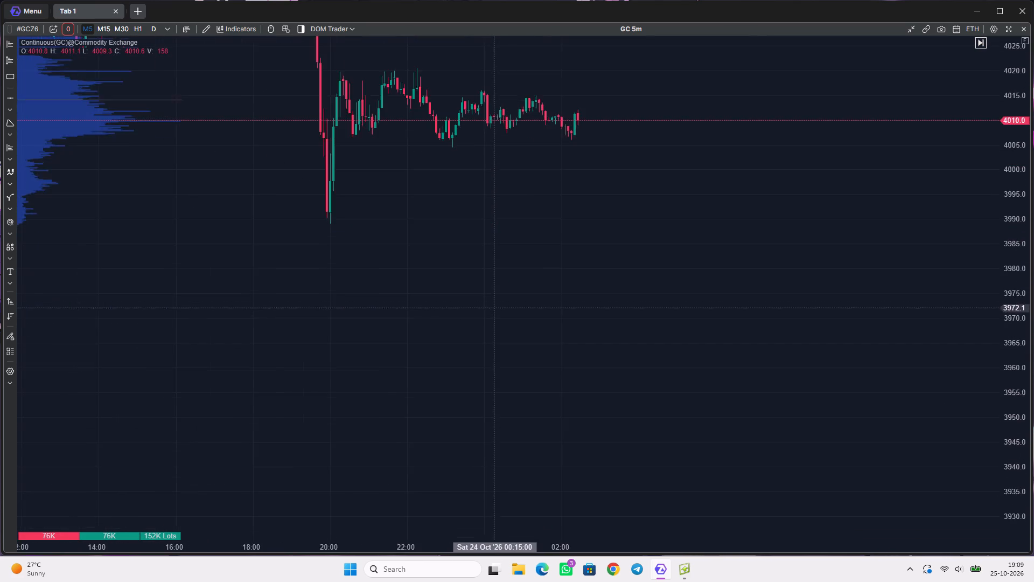
pyautogui.scroll(7, 494, 307)
pyautogui.moveTo(622, 47); pyautogui.dragTo(555, 297)
pyautogui.scroll(12, 531, 235)
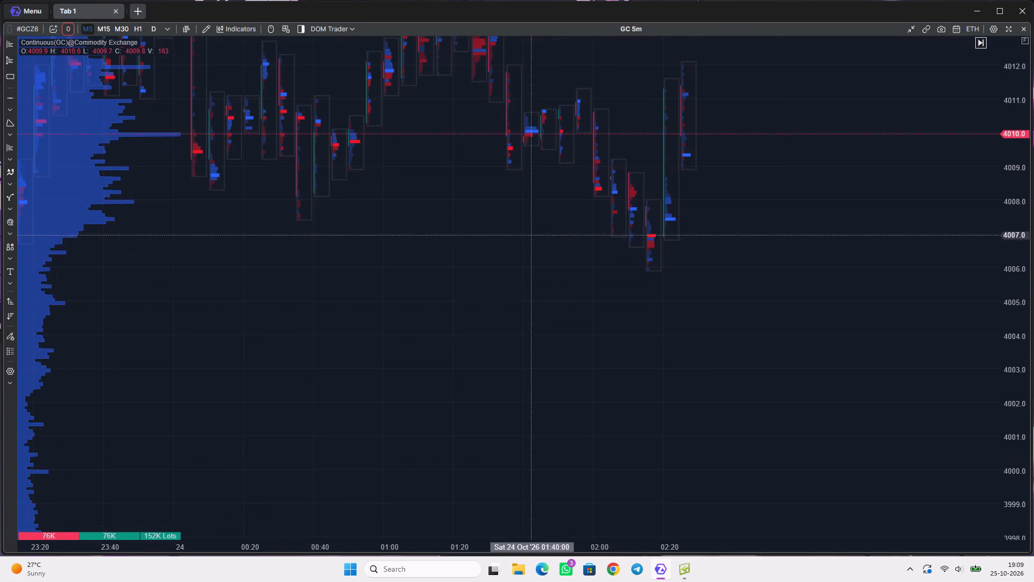
pyautogui.scroll(5, 543, 234)
pyautogui.moveTo(641, 221); pyautogui.dragTo(459, 275)
pyautogui.moveTo(651, 151); pyautogui.dragTo(641, 177)
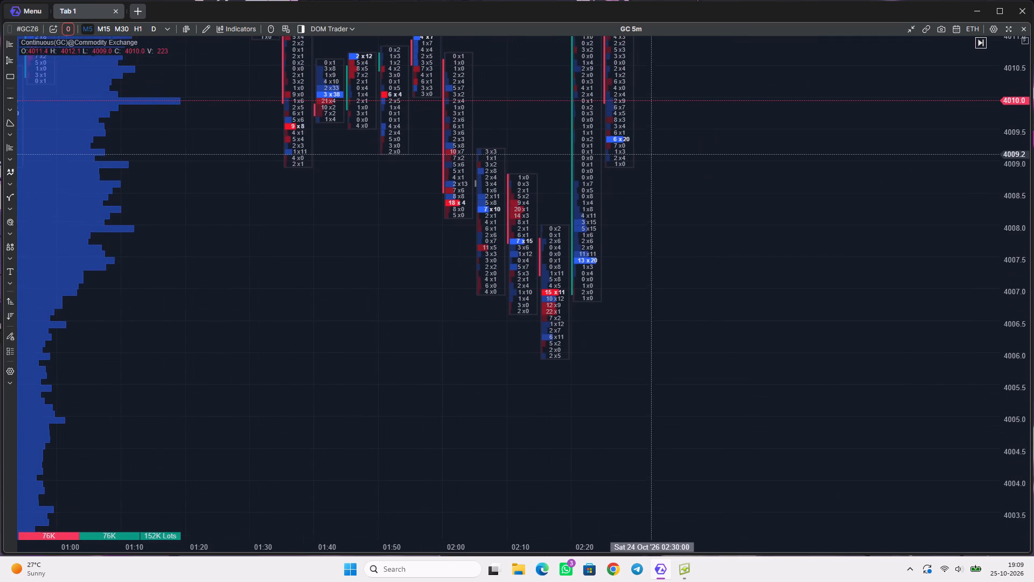
pyautogui.moveTo(641, 177); pyautogui.dragTo(587, 248)
pyautogui.scroll(4, 514, 258)
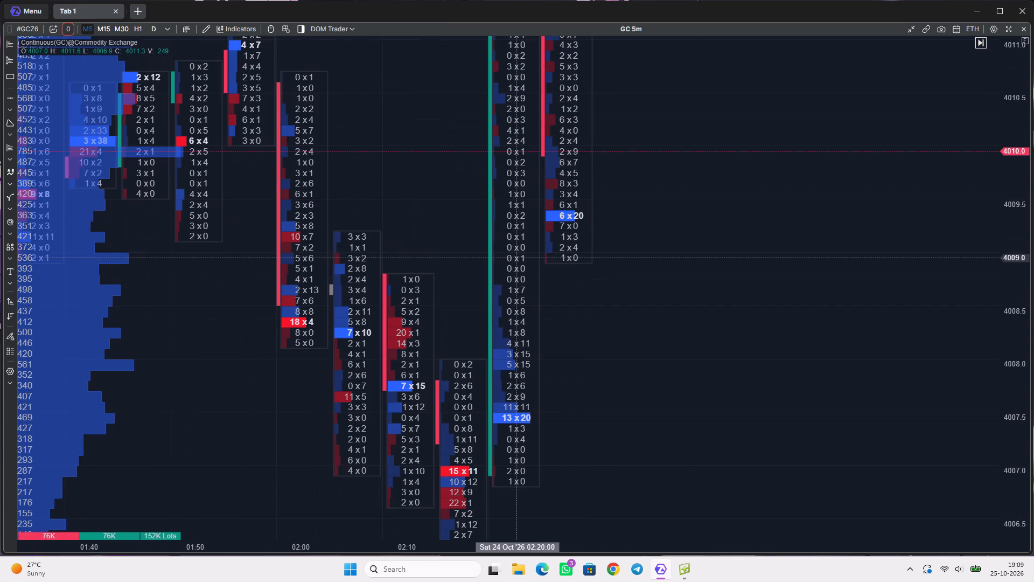
# In the chart's footprint settings, try the Delta color scheme, and set the color scheme to None.
pyautogui.click(994, 33)
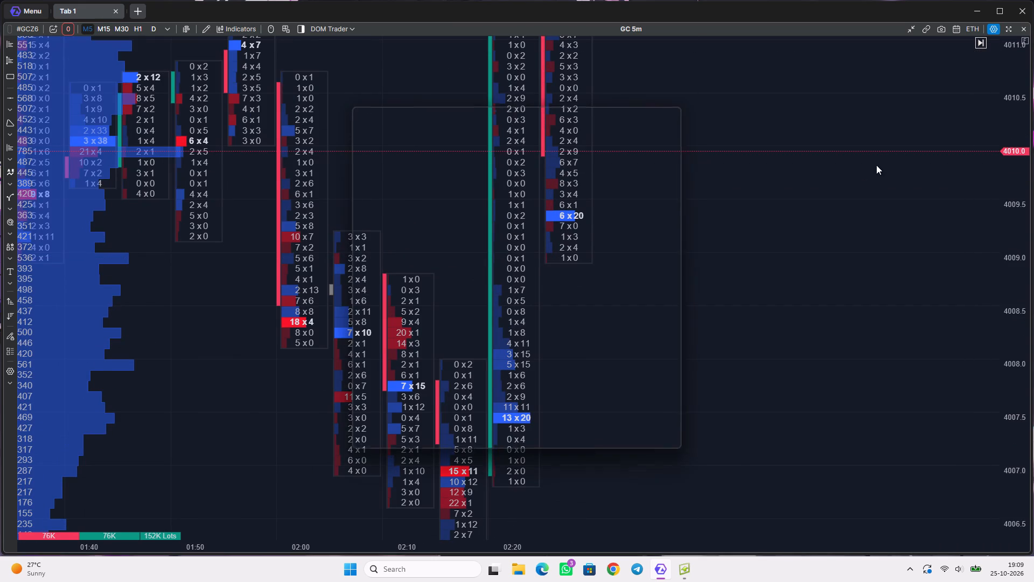
pyautogui.click(456, 137)
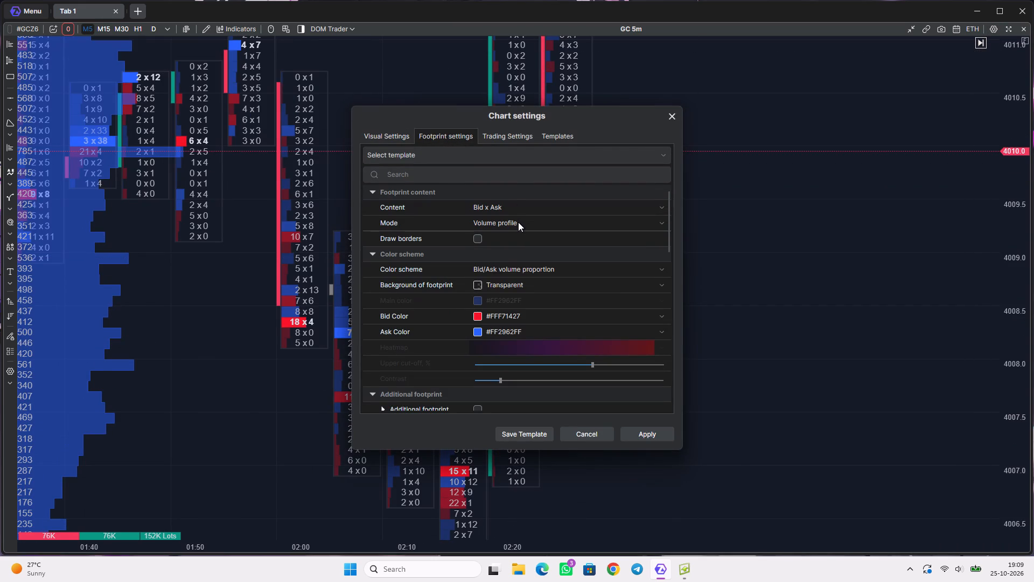
pyautogui.click(528, 270)
pyautogui.click(520, 288)
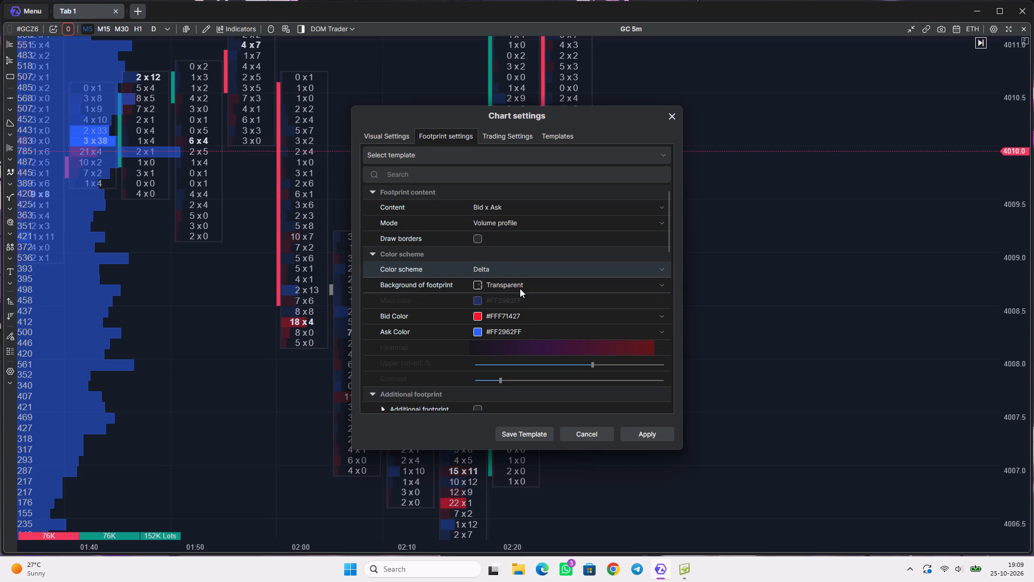
pyautogui.click(526, 266)
pyautogui.click(498, 427)
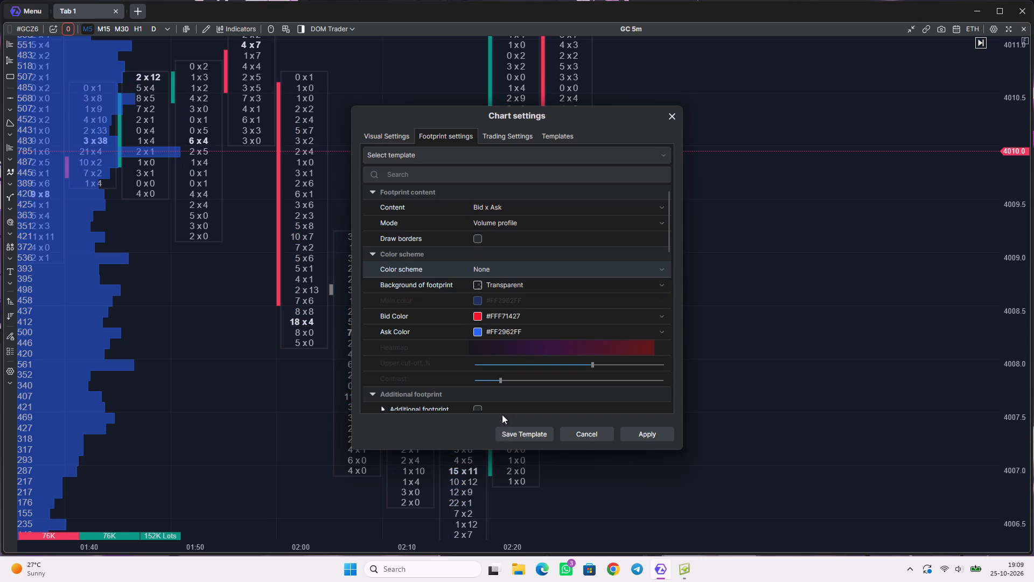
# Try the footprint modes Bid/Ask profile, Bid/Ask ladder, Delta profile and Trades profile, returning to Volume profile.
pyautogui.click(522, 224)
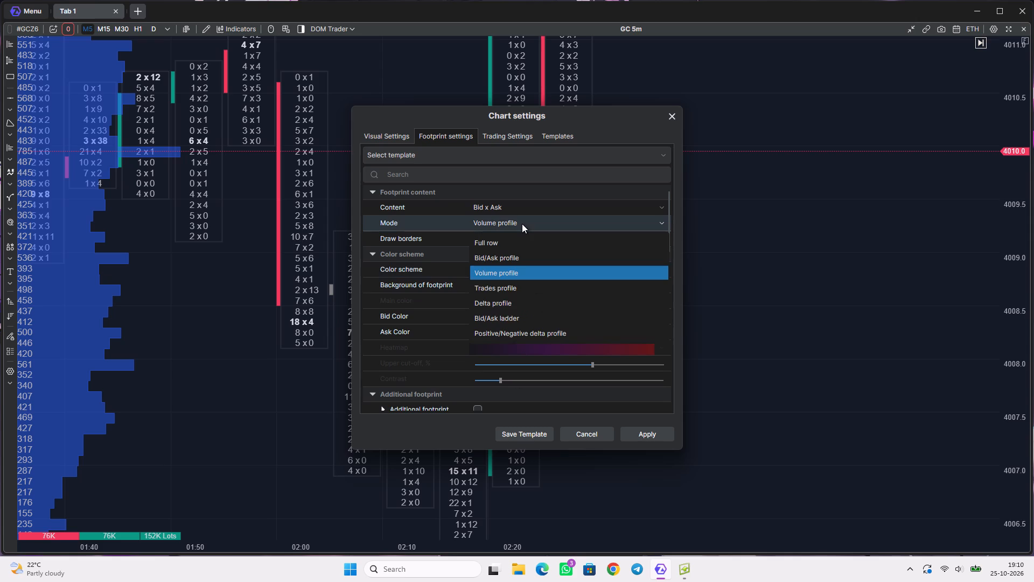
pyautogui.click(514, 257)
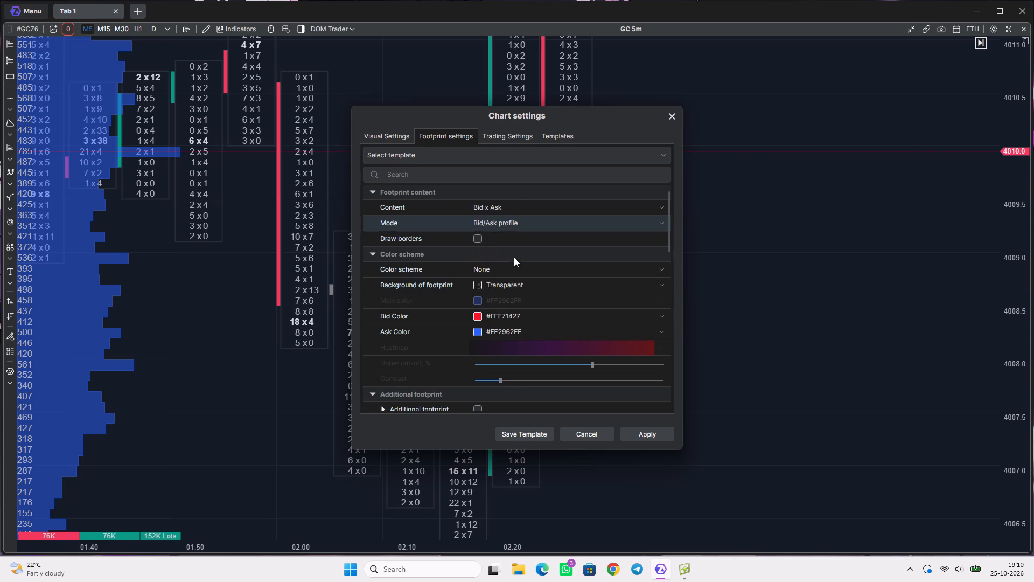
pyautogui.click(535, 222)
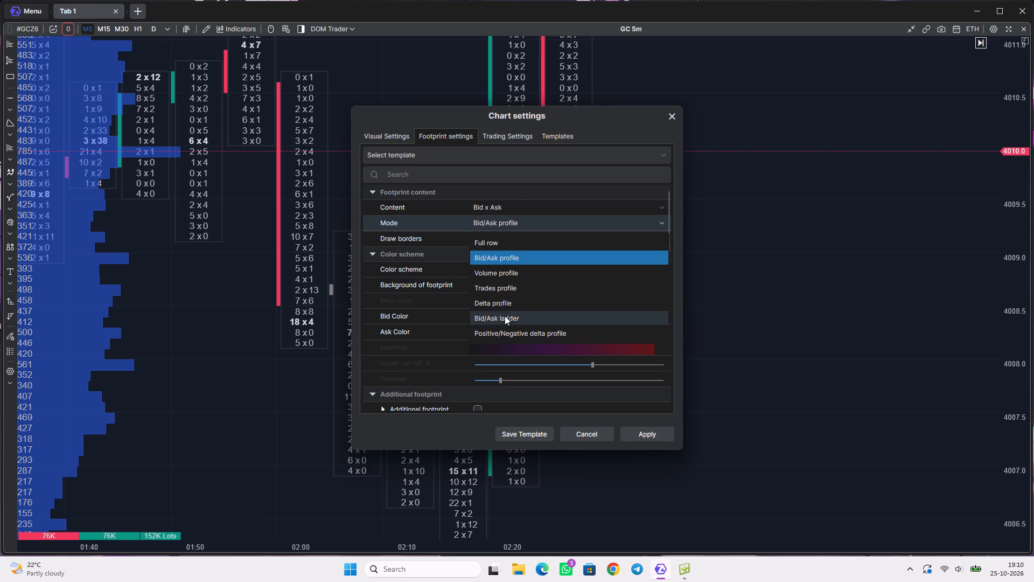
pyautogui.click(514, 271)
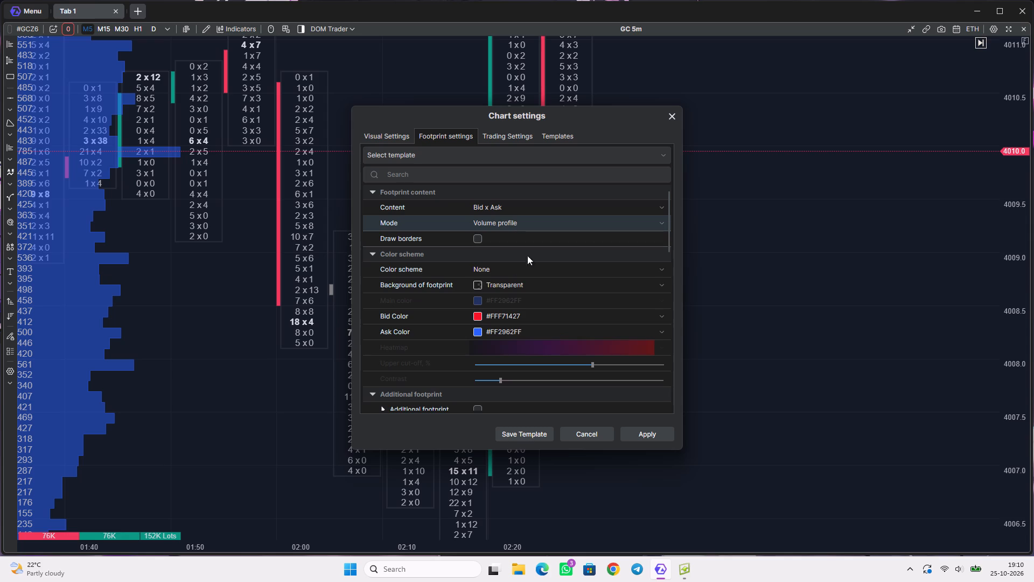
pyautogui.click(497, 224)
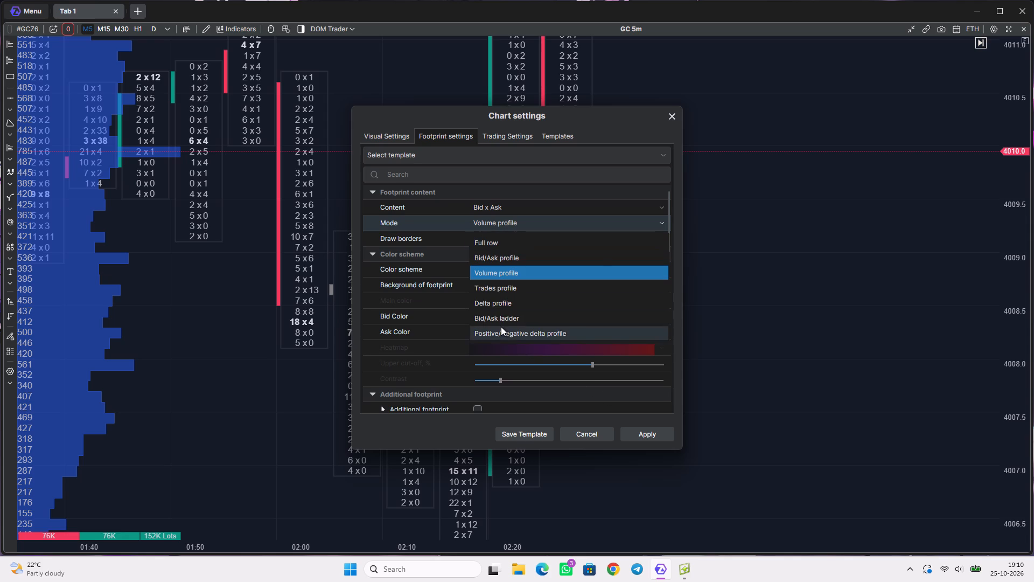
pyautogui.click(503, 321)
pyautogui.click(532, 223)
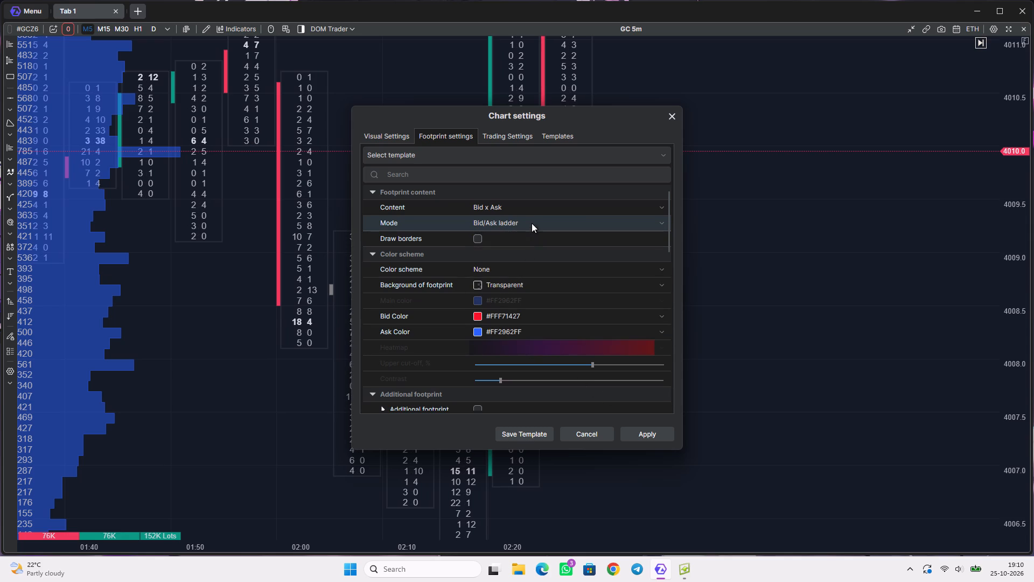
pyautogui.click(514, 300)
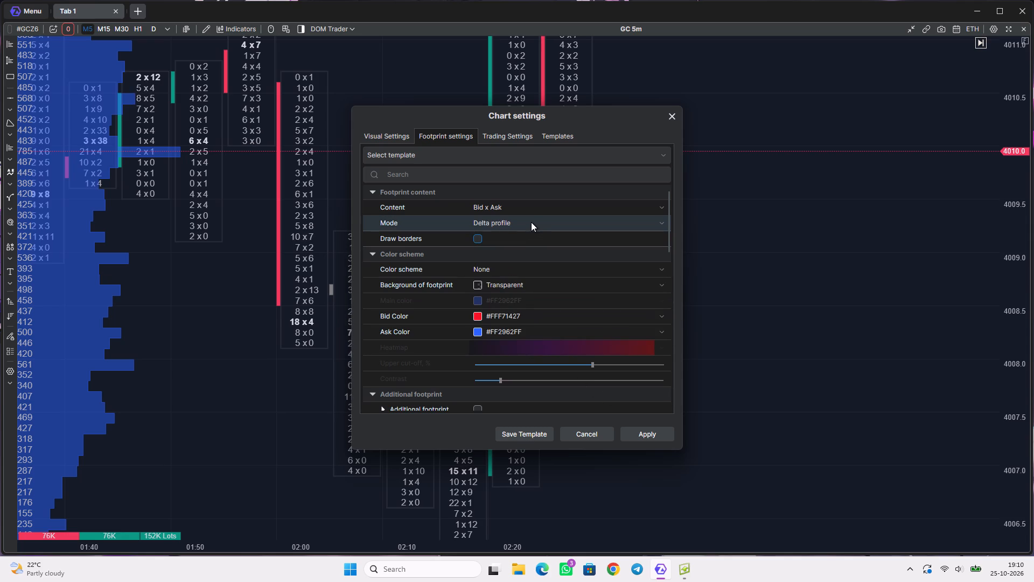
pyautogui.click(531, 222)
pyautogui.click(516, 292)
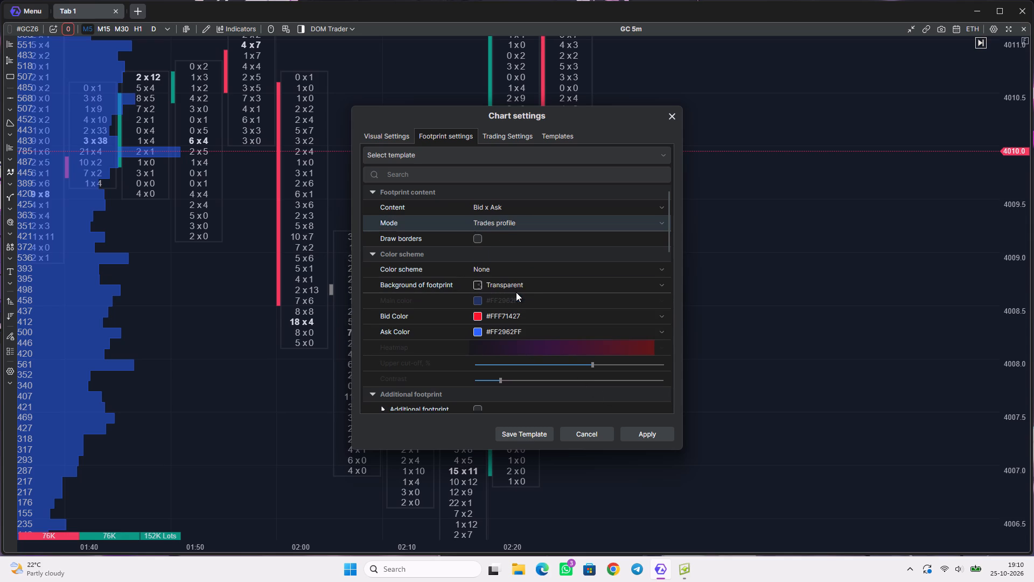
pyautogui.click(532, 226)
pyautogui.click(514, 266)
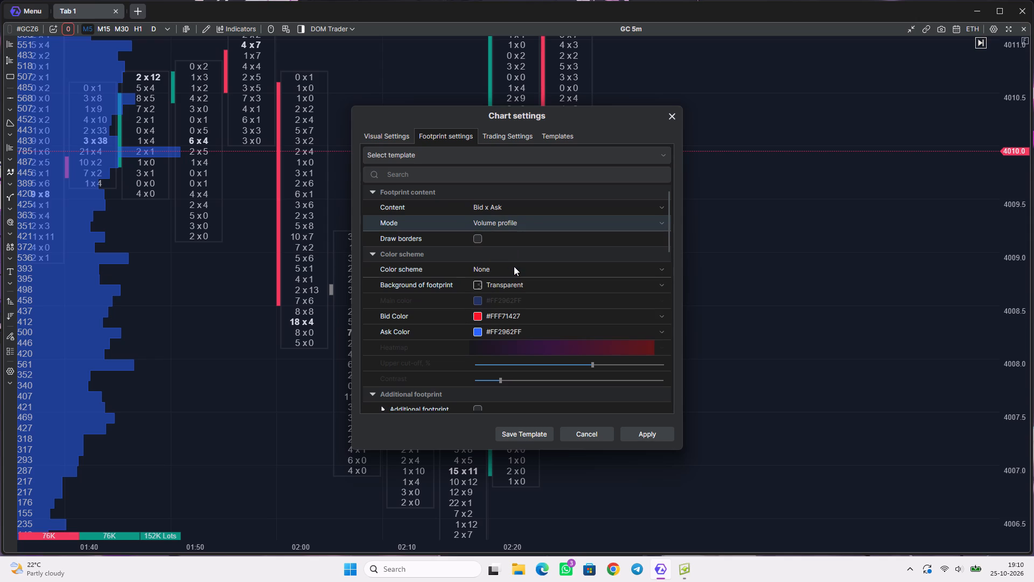
# Set the footprint mode to Bid/Ask profile.
pyautogui.click(526, 219)
pyautogui.click(514, 257)
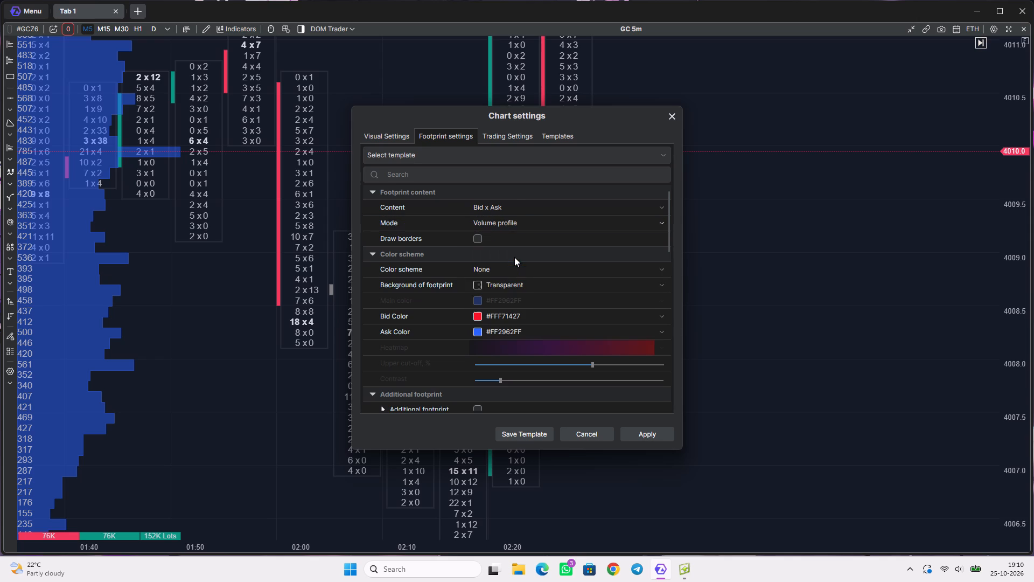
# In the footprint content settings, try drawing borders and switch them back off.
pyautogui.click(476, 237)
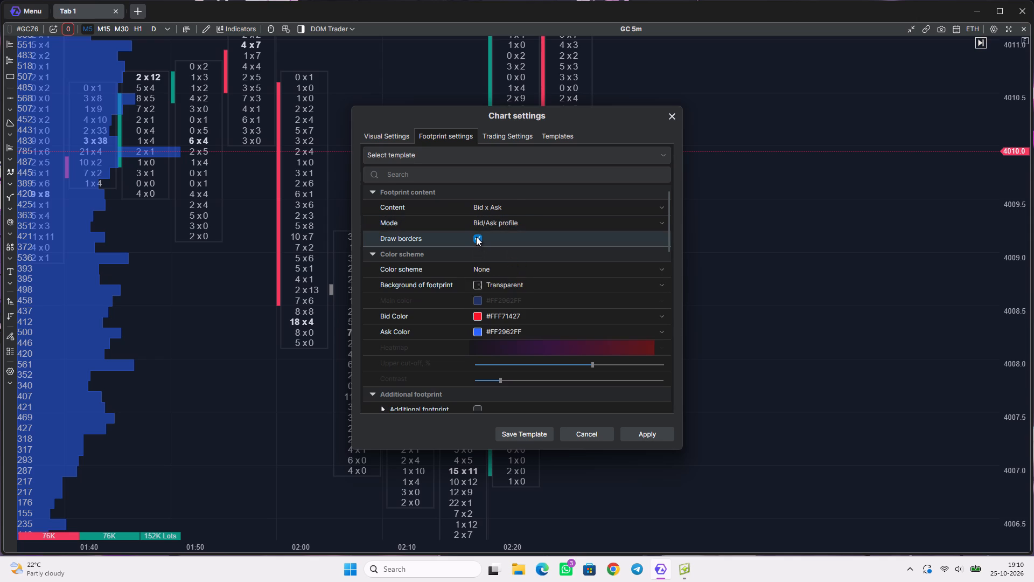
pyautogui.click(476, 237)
# Enable the bid/ask imbalance highlighting in the footprint settings.
pyautogui.scroll(-12, 520, 323)
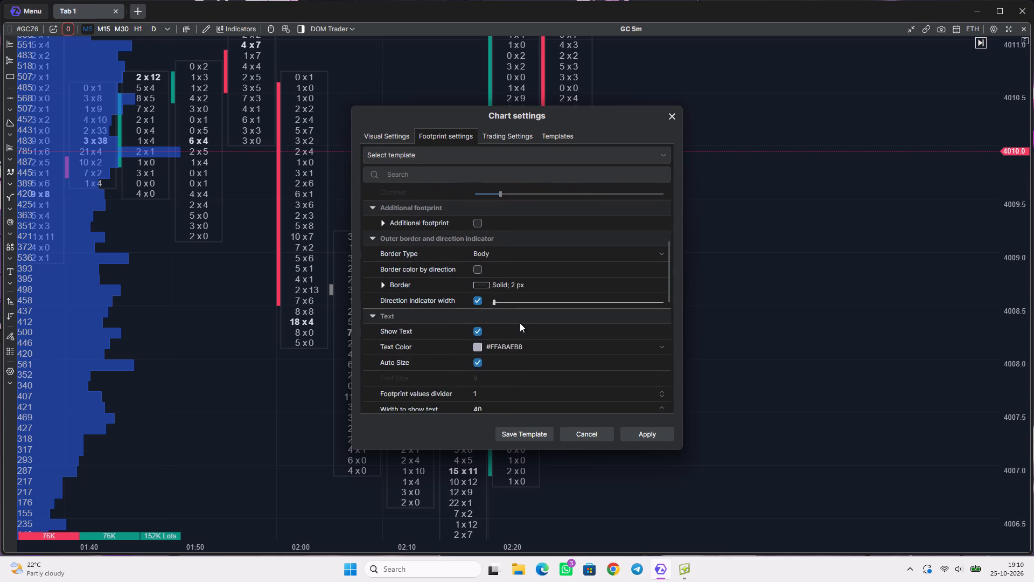
pyautogui.scroll(-2, 520, 323)
pyautogui.scroll(-19, 474, 289)
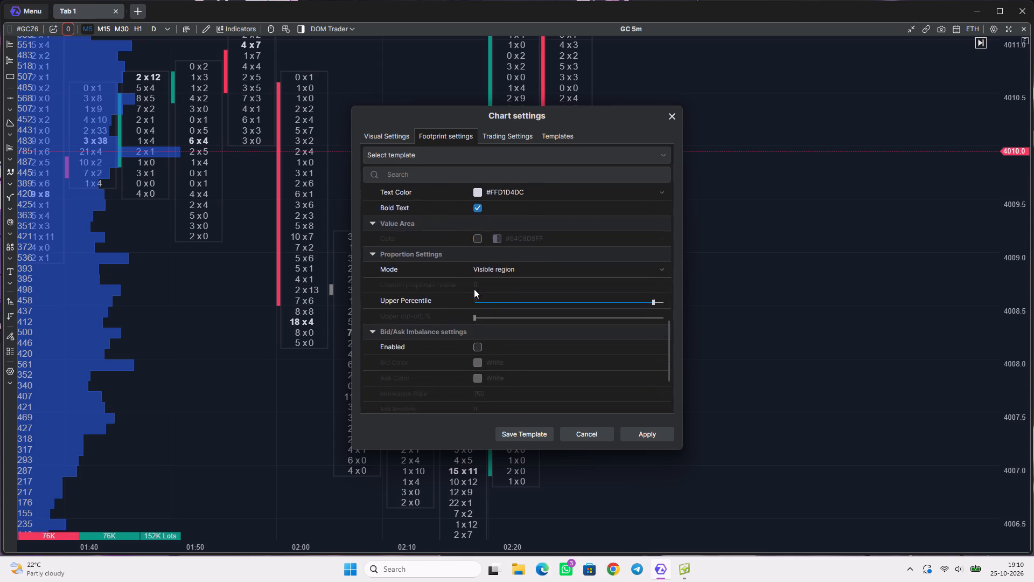
pyautogui.scroll(-3, 474, 289)
pyautogui.click(479, 268)
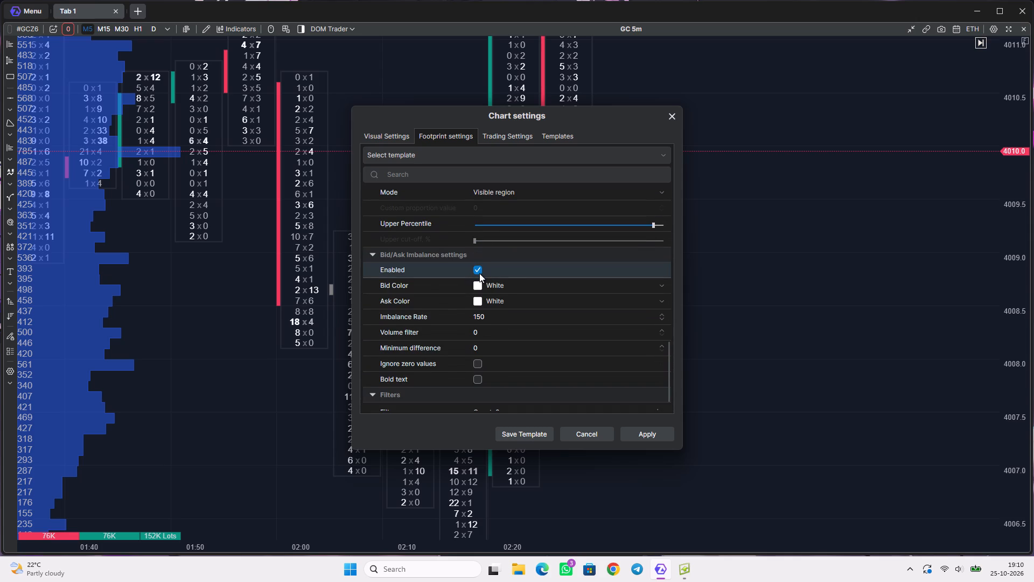
# Set the bid/ask imbalance rate to 300.
pyautogui.click(491, 319)
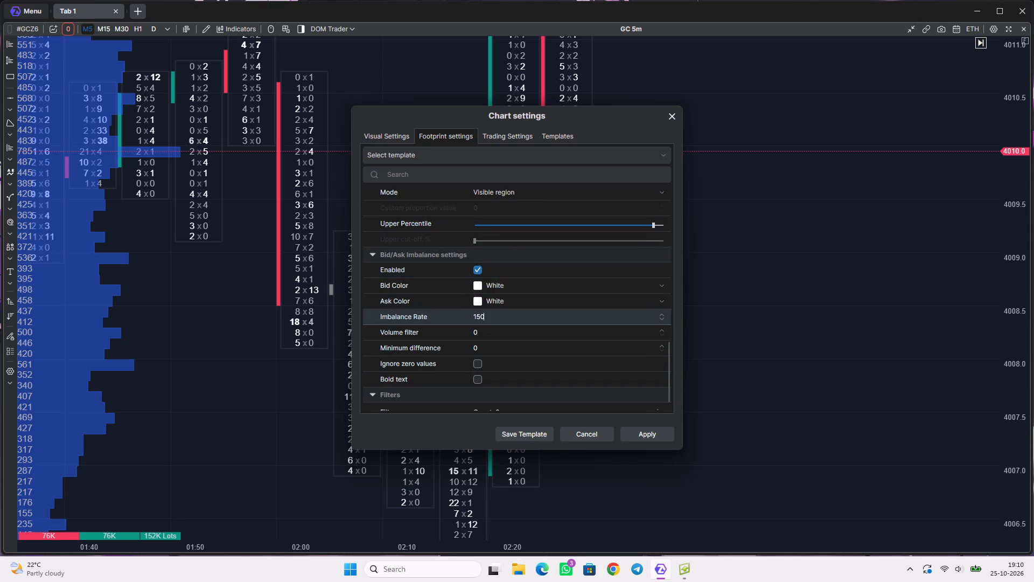
pyautogui.press('BackSpace')
pyautogui.press('BackSpace')
pyautogui.press('BackSpace')
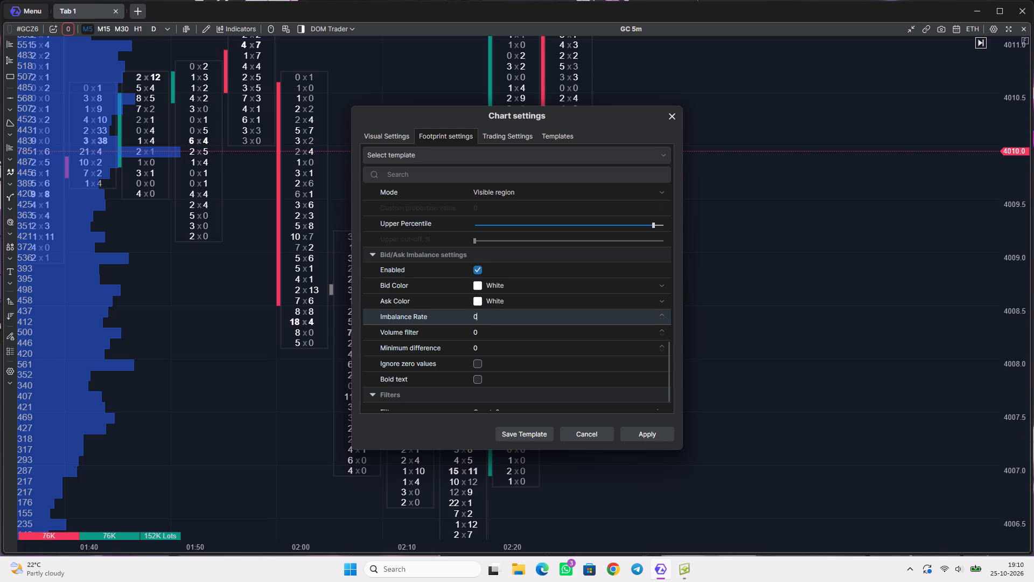
pyautogui.press('BackSpace')
pyautogui.write('300')
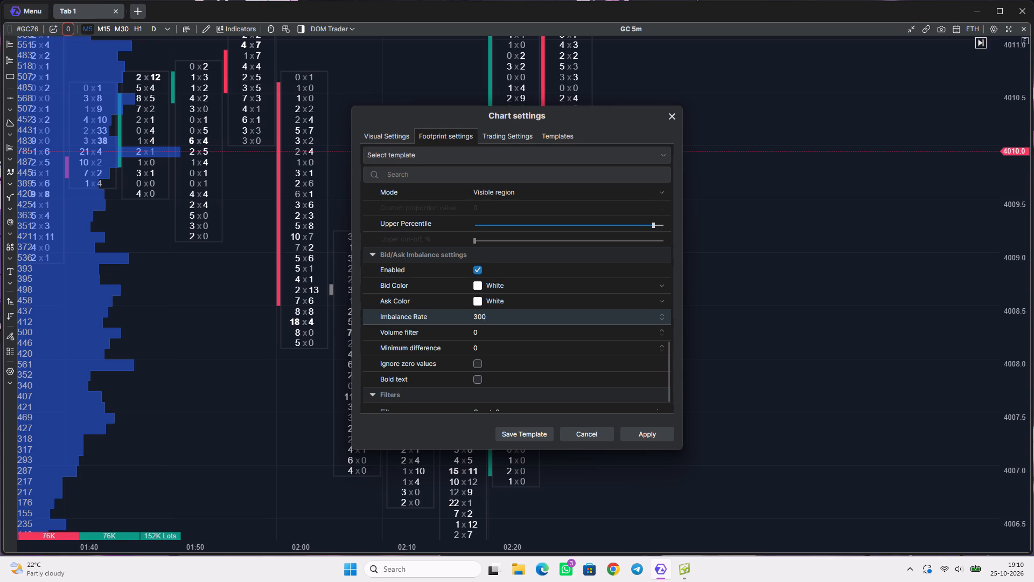
# Set the imbalance bid color to Green from the standard colors.
pyautogui.click(479, 283)
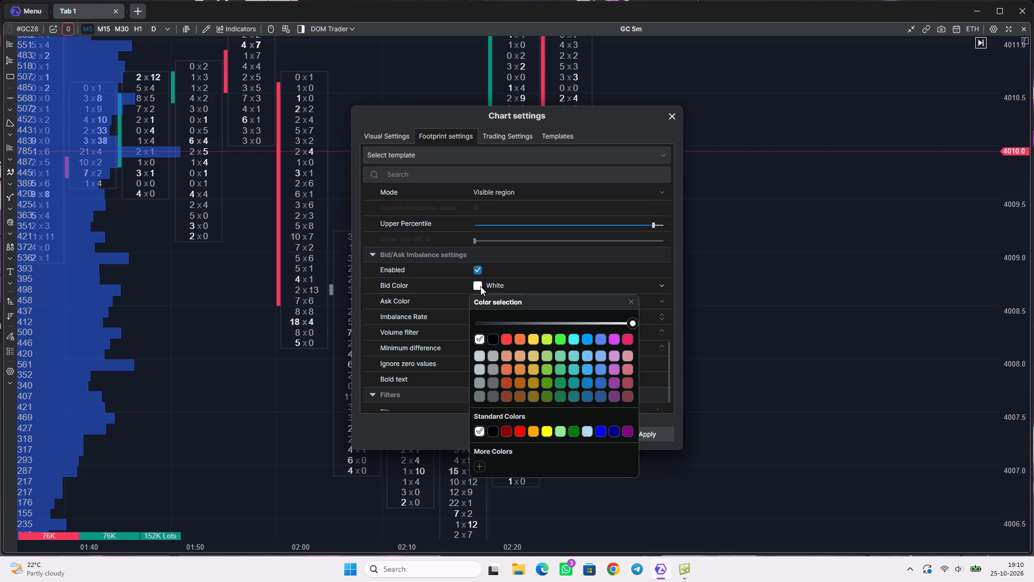
pyautogui.click(572, 425)
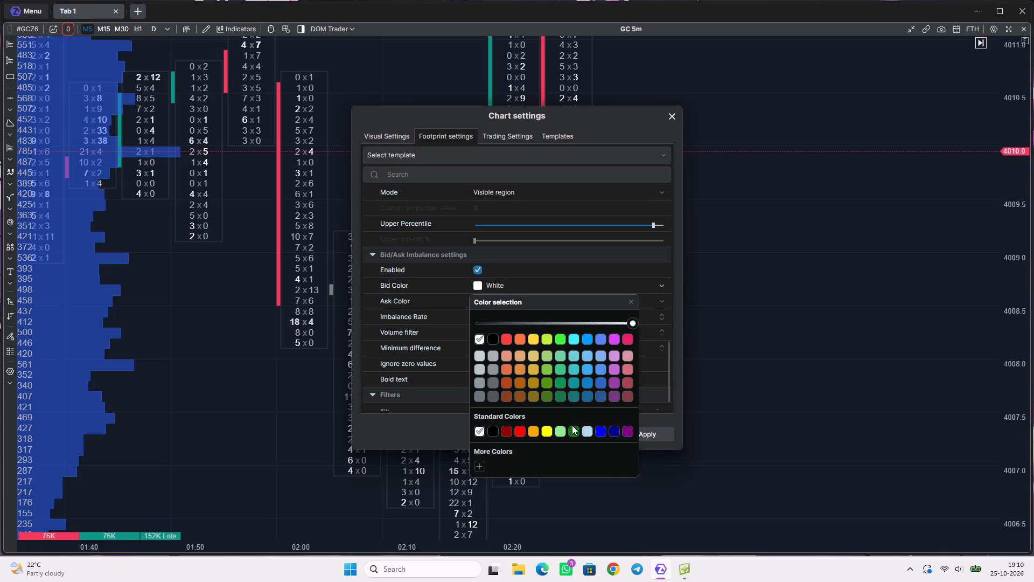
pyautogui.click(575, 431)
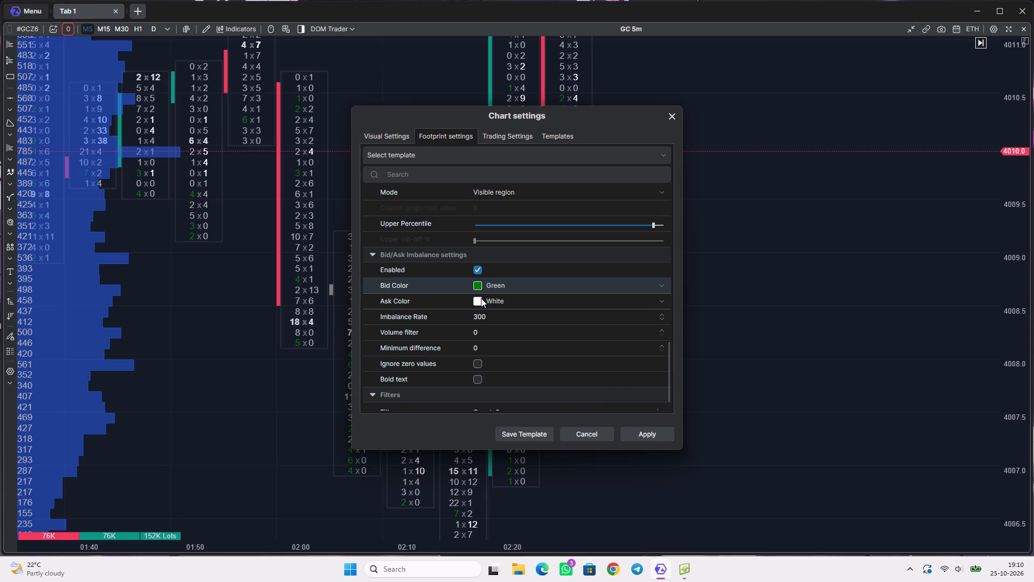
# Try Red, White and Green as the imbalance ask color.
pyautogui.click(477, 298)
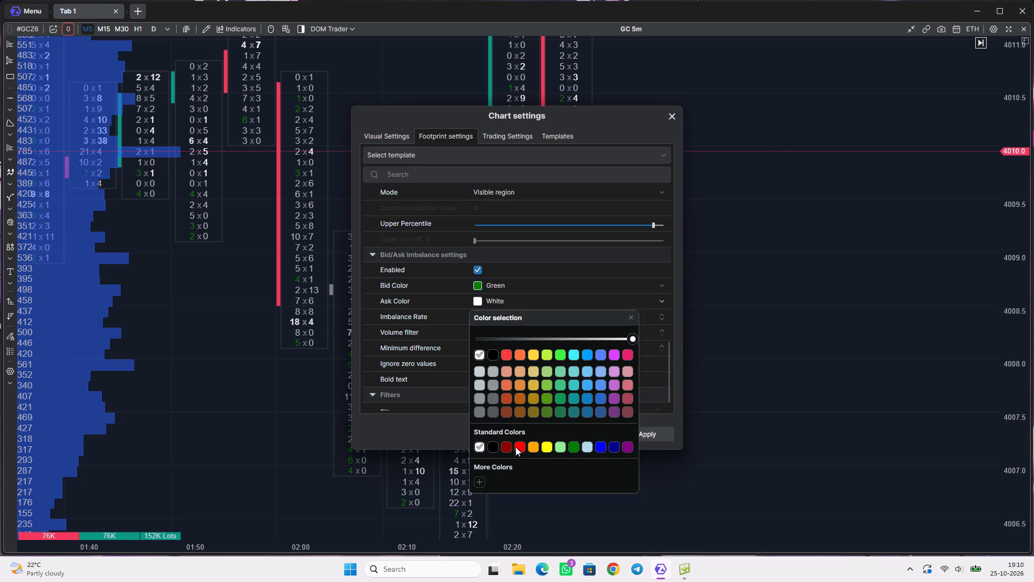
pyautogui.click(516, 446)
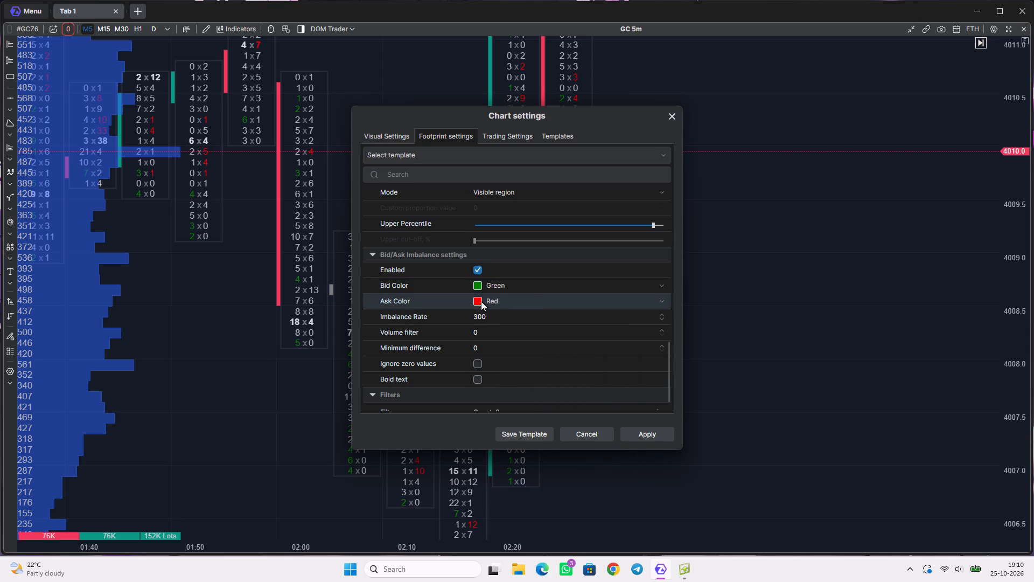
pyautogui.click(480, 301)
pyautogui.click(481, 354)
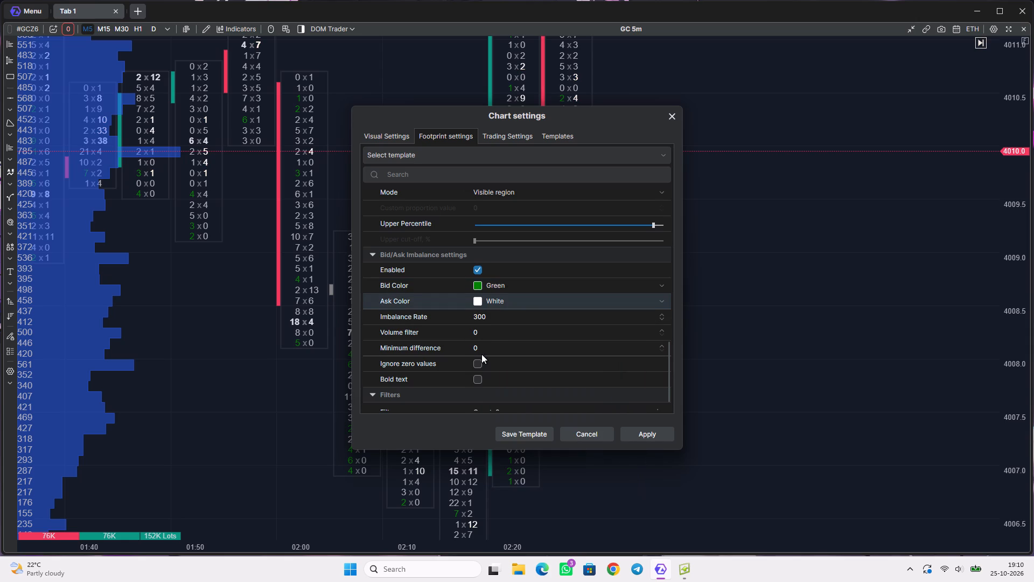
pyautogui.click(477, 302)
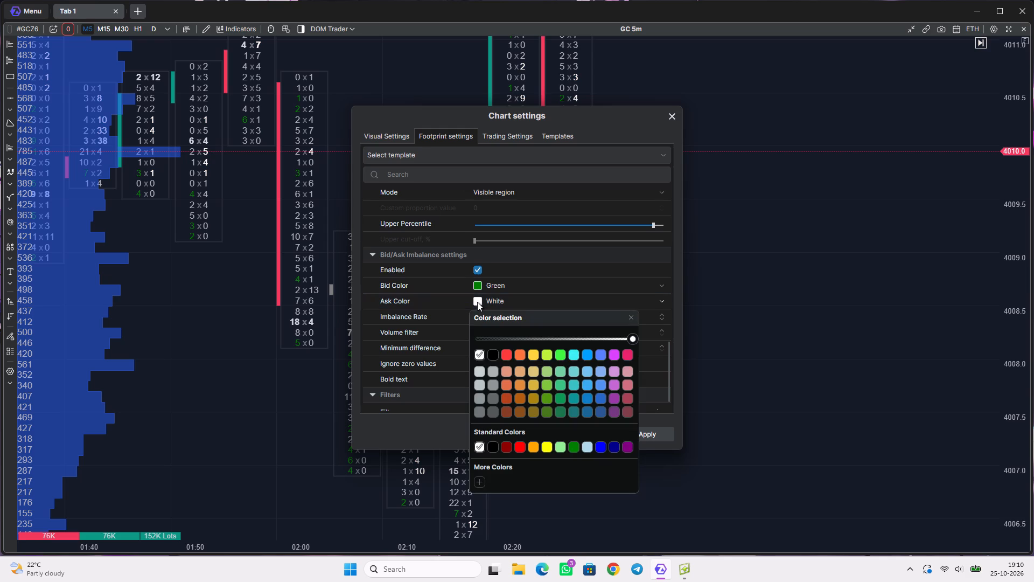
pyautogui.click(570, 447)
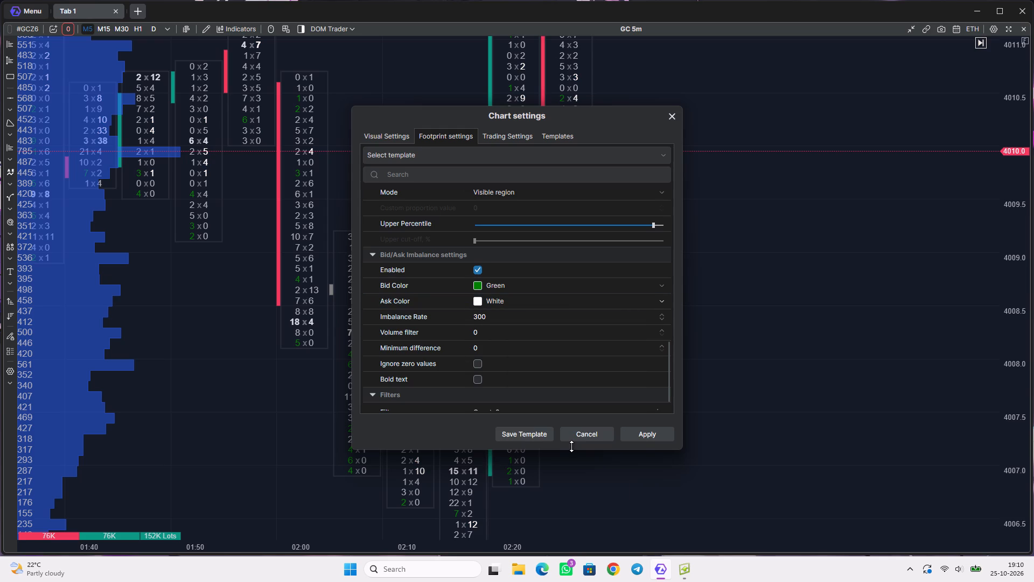
# Set the imbalance ask color to Dark Red from the standard colors.
pyautogui.click(477, 300)
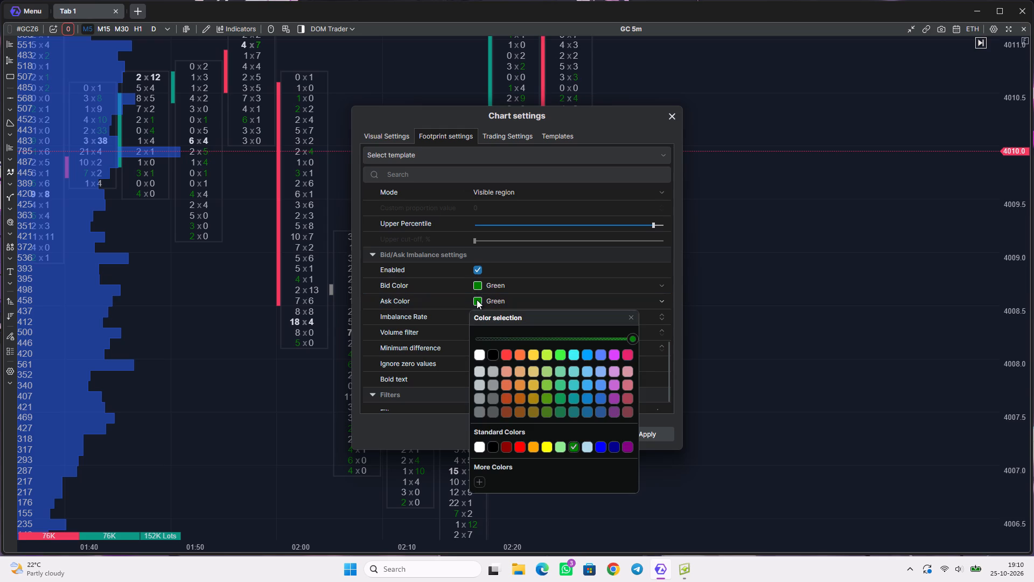
pyautogui.click(505, 443)
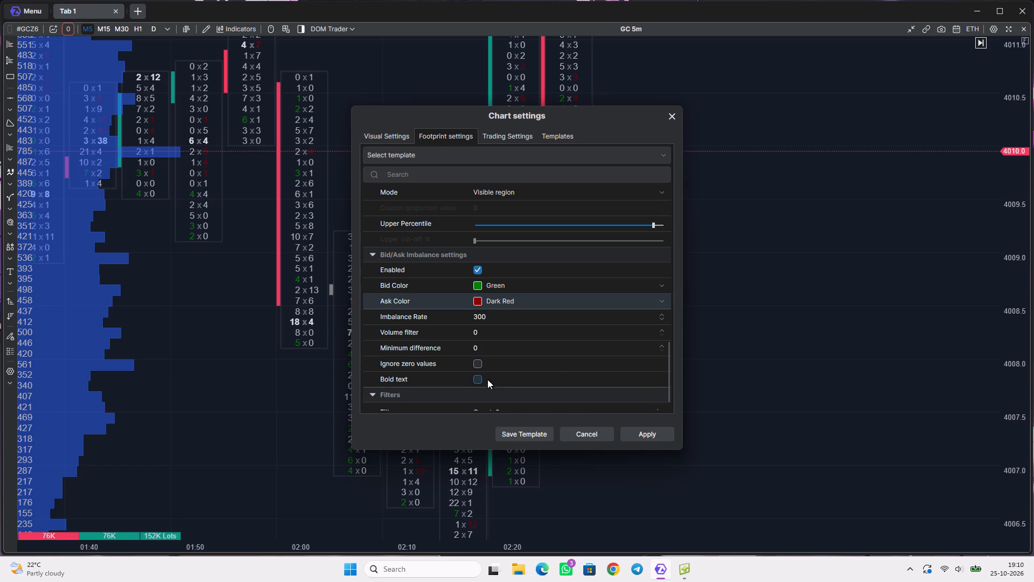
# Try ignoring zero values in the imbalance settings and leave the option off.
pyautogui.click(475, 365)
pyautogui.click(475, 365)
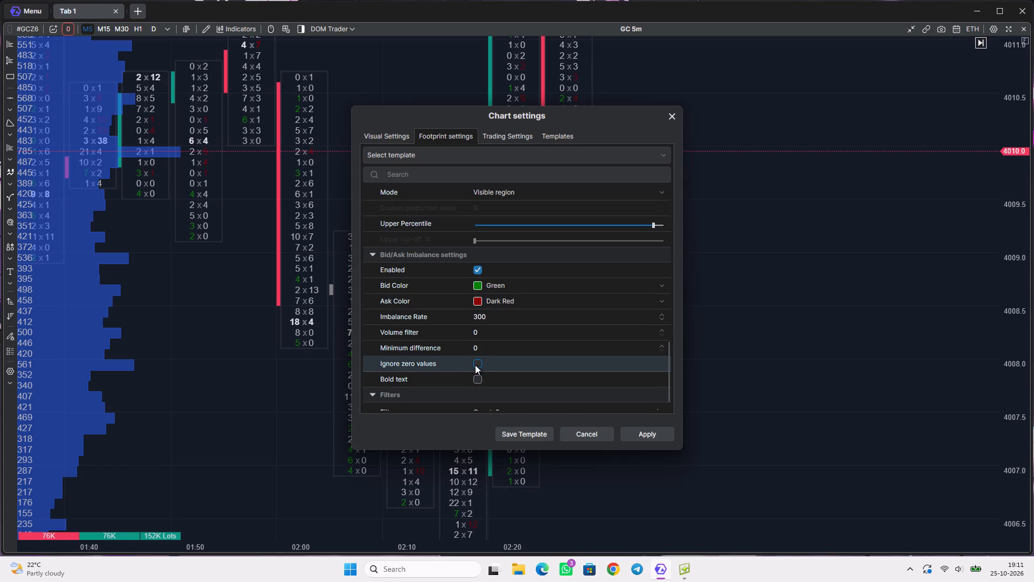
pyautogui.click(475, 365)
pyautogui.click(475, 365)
# Enable bold text for the bid/ask imbalance values and apply the chart settings.
pyautogui.click(480, 380)
pyautogui.click(480, 380)
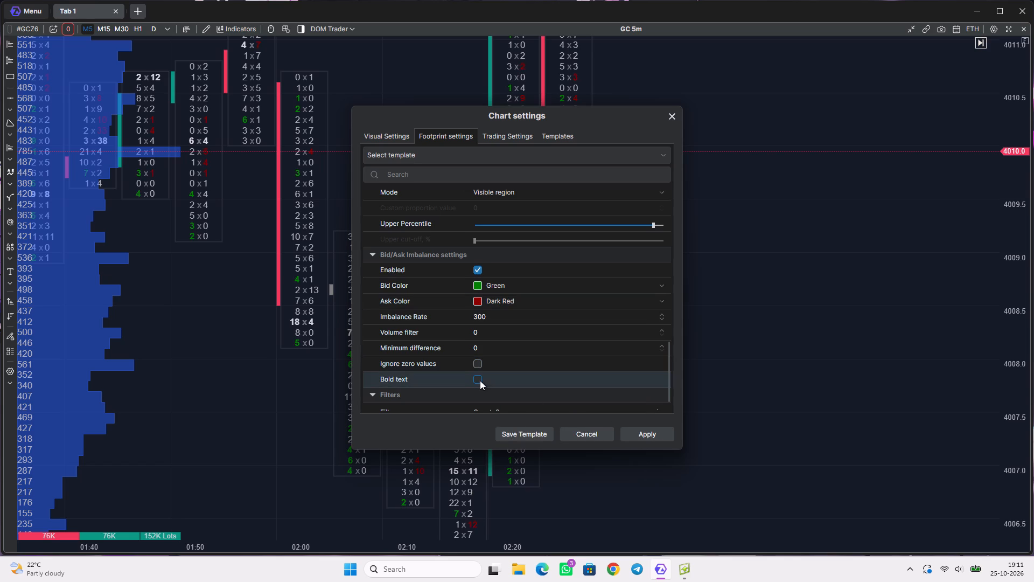
pyautogui.click(480, 380)
pyautogui.click(657, 432)
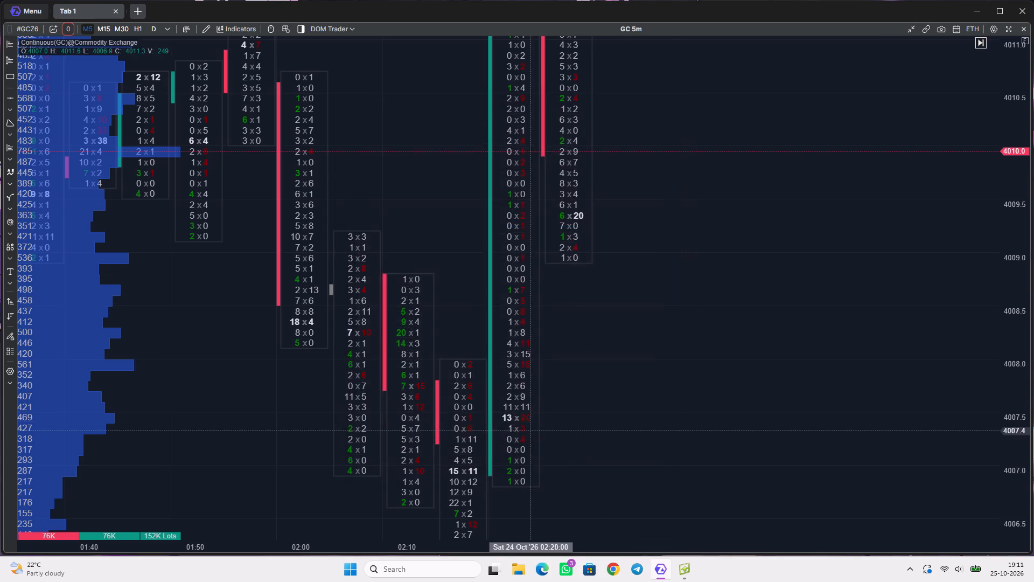
# Examine the most recent candles at footprint level with the green and dark red imbalance colors.
pyautogui.scroll(-15, 559, 372)
pyautogui.scroll(20, 536, 375)
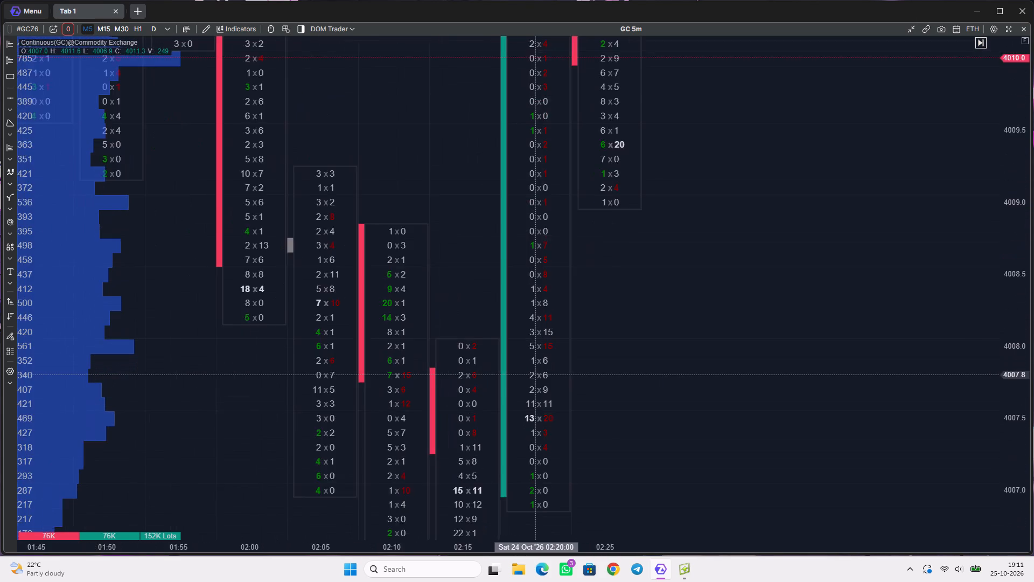
pyautogui.moveTo(617, 427); pyautogui.dragTo(690, 260)
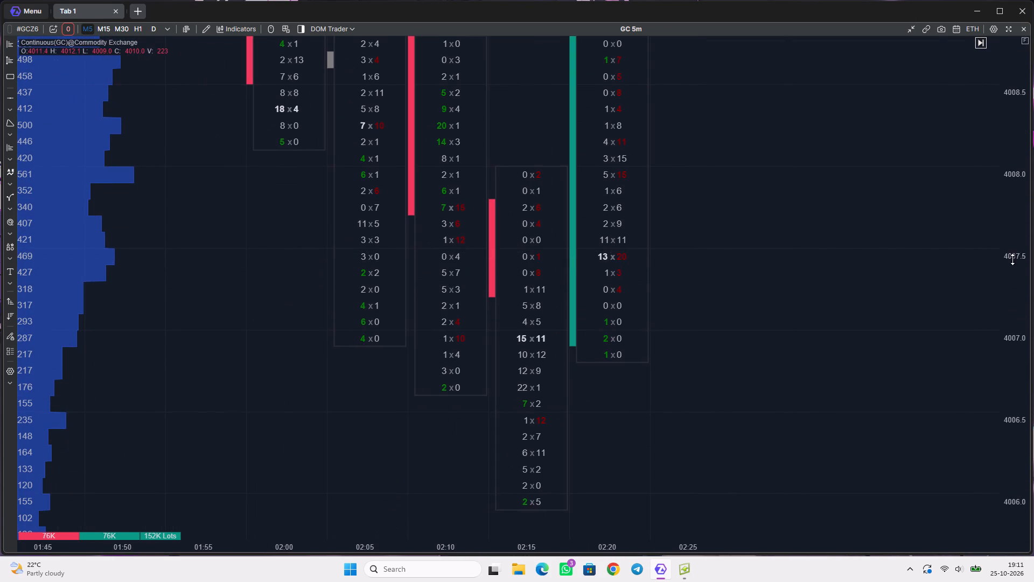
pyautogui.scroll(-11, 1013, 259)
pyautogui.scroll(1, 1013, 259)
pyautogui.scroll(-20, 1013, 259)
pyautogui.scroll(-4, 1013, 259)
pyautogui.scroll(1, 965, 266)
pyautogui.scroll(-7, 612, 287)
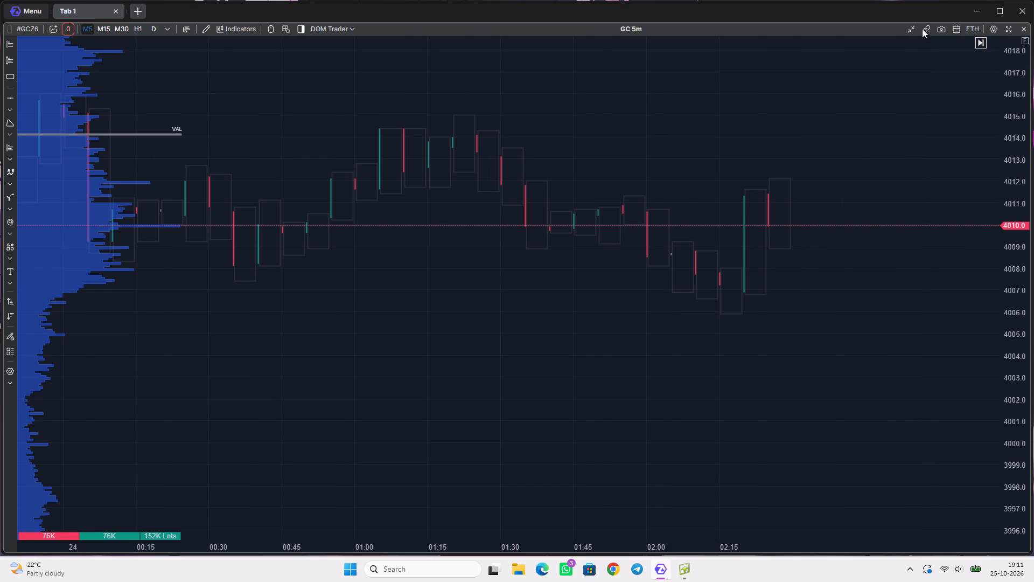
# Switch the chart's trading session to Regular Trading Hours and check its latest candles at footprint level.
pyautogui.click(967, 27)
pyautogui.click(981, 44)
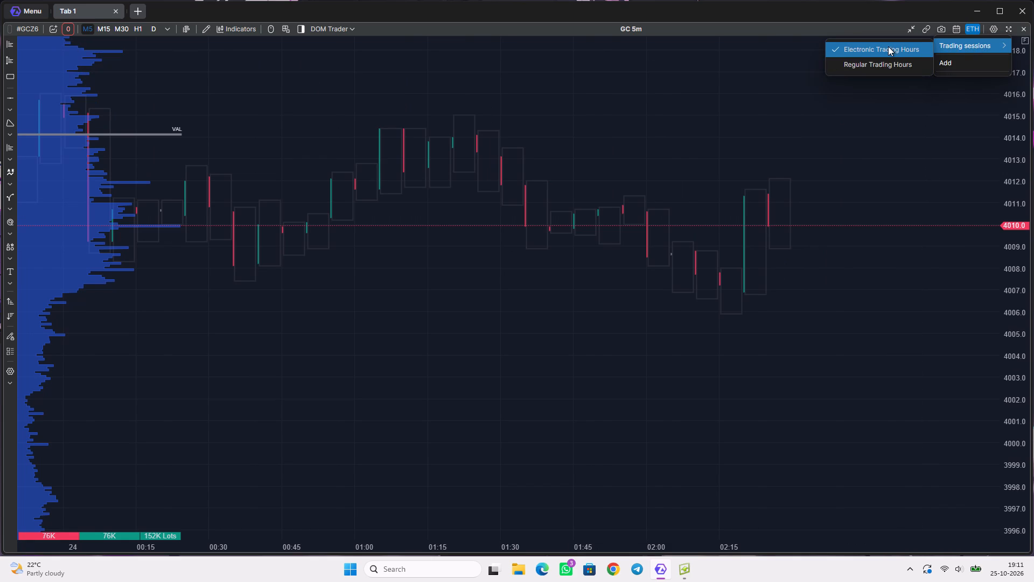
pyautogui.click(884, 61)
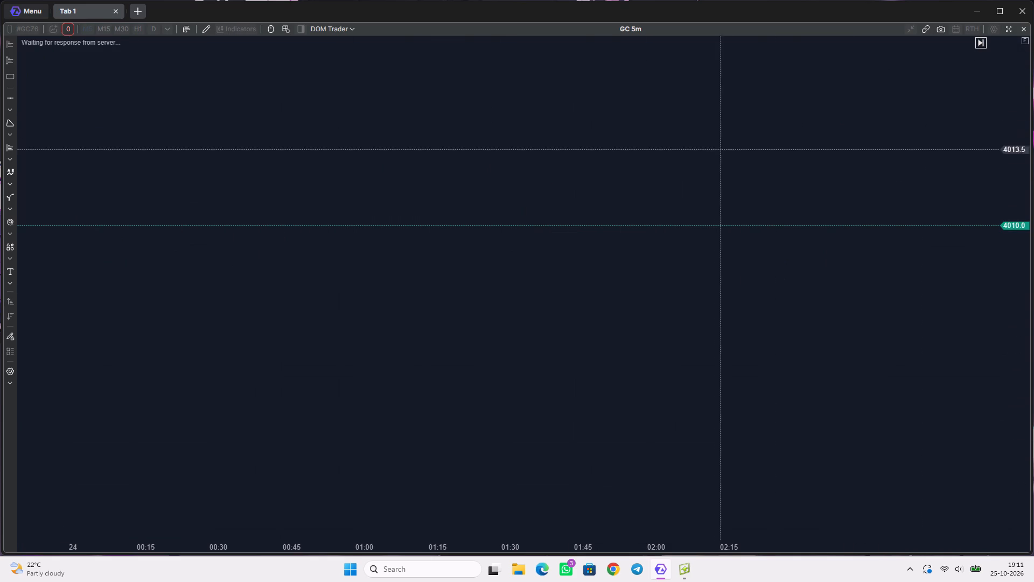
pyautogui.click(979, 41)
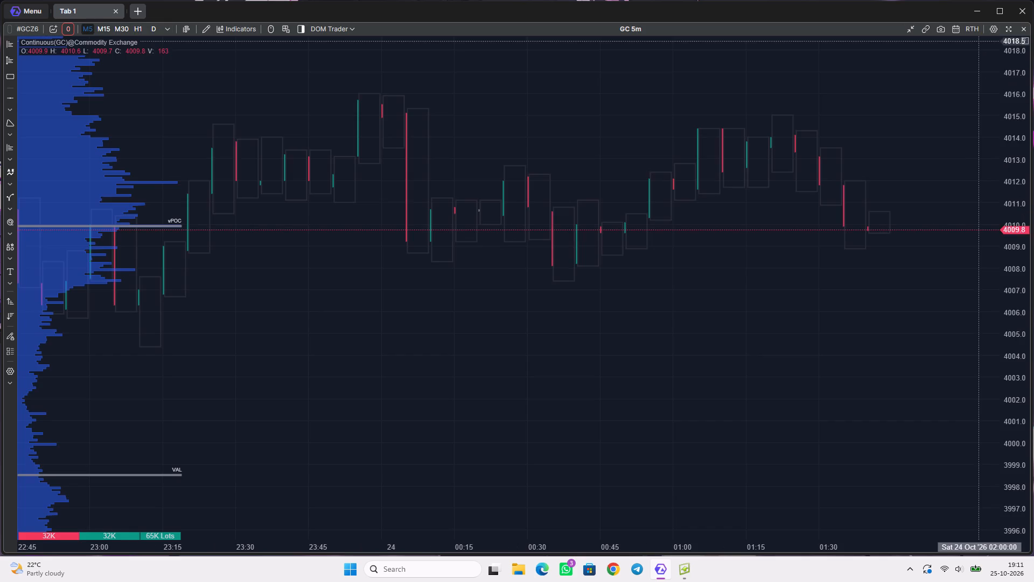
pyautogui.scroll(-6, 743, 227)
pyautogui.scroll(20, 804, 216)
pyautogui.scroll(1, 804, 216)
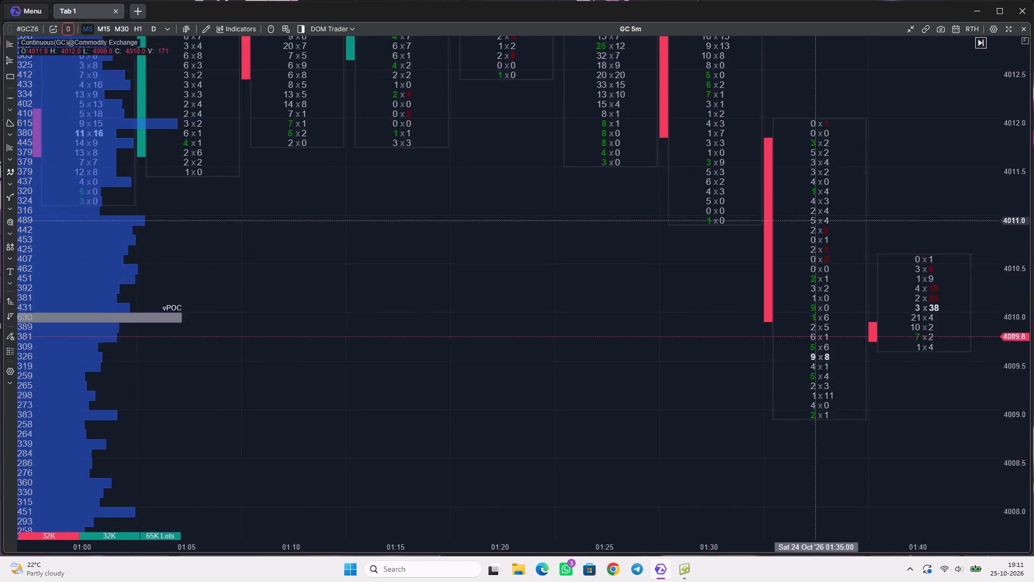
pyautogui.scroll(2, 815, 220)
pyautogui.moveTo(920, 297); pyautogui.dragTo(710, 159)
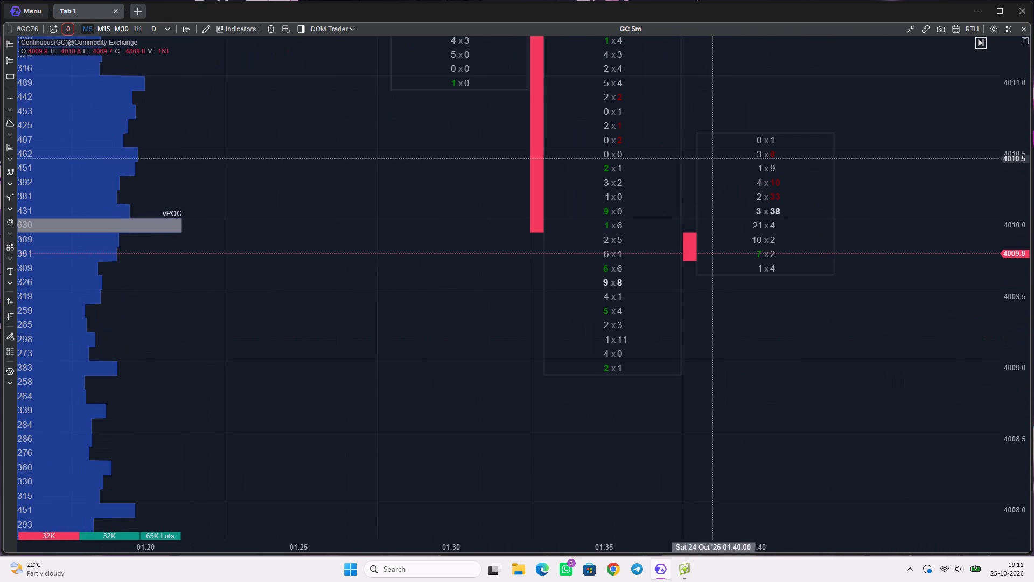
# Delete the Fixed Volume Profile & TPO drawing from the GC 5m chart.
pyautogui.scroll(-20, 713, 158)
pyautogui.scroll(-5, 713, 158)
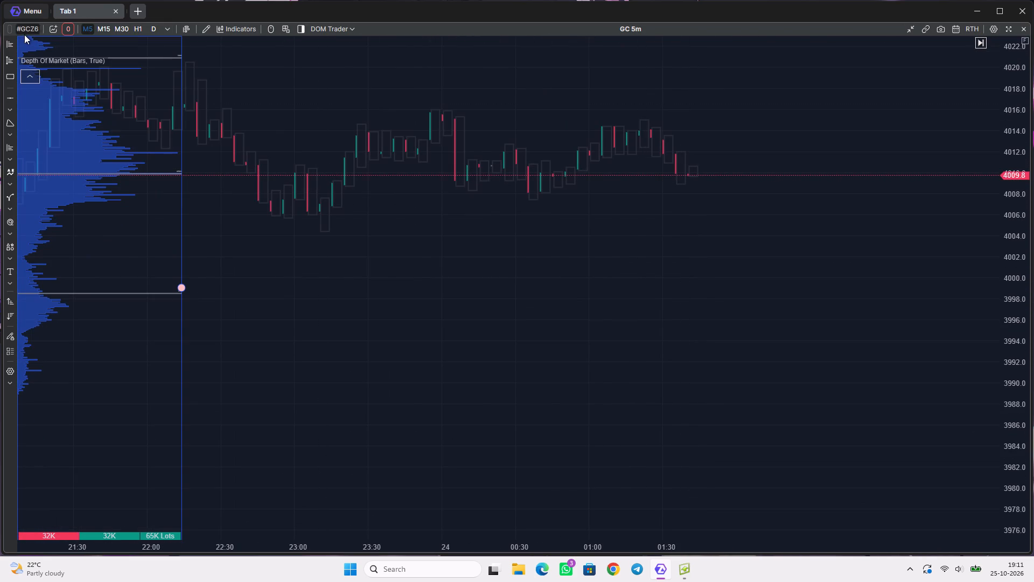
pyautogui.scroll(-7, 166, 188)
pyautogui.moveTo(204, 209); pyautogui.dragTo(448, 224)
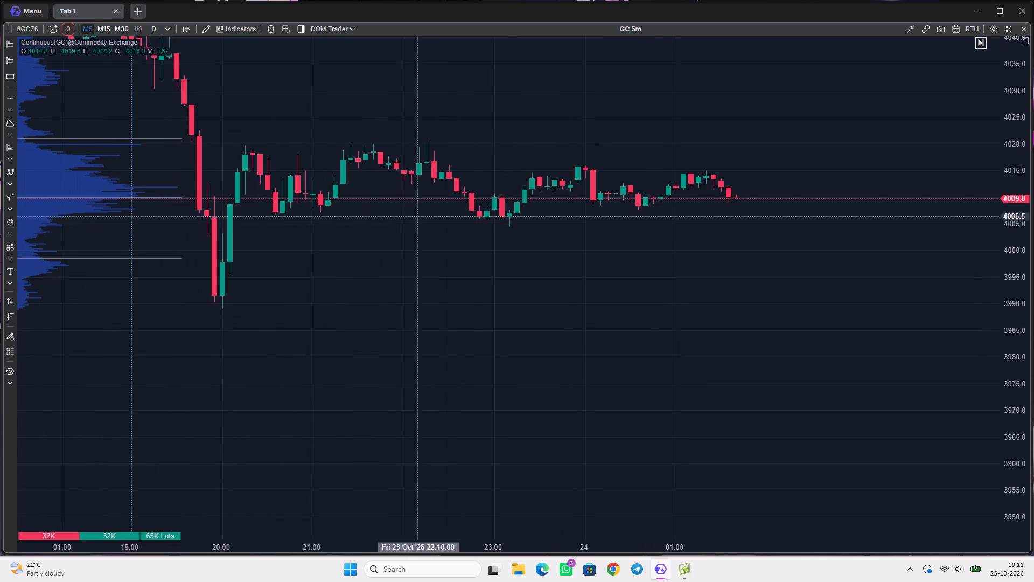
pyautogui.click(180, 223)
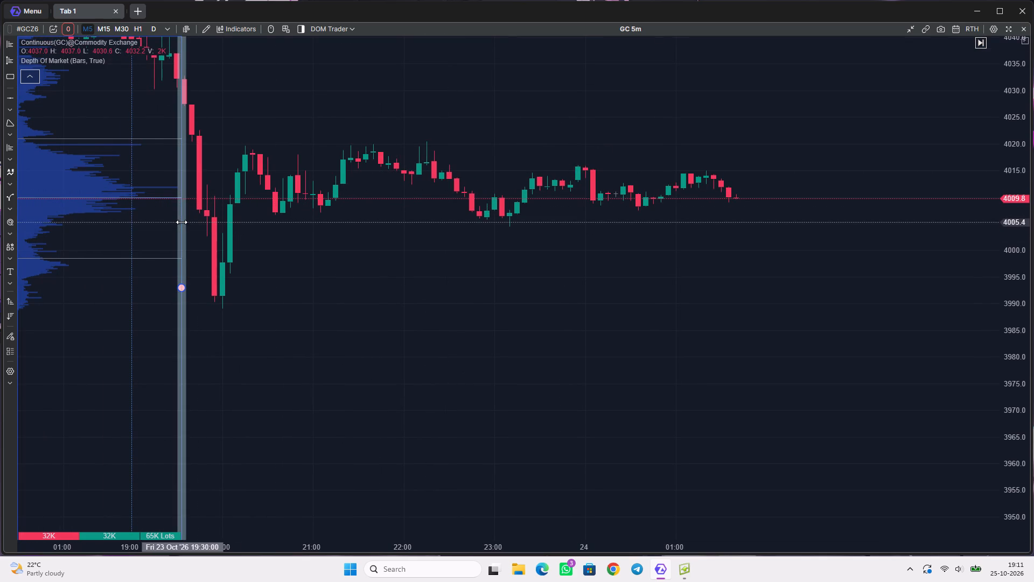
pyautogui.rightClick(181, 222)
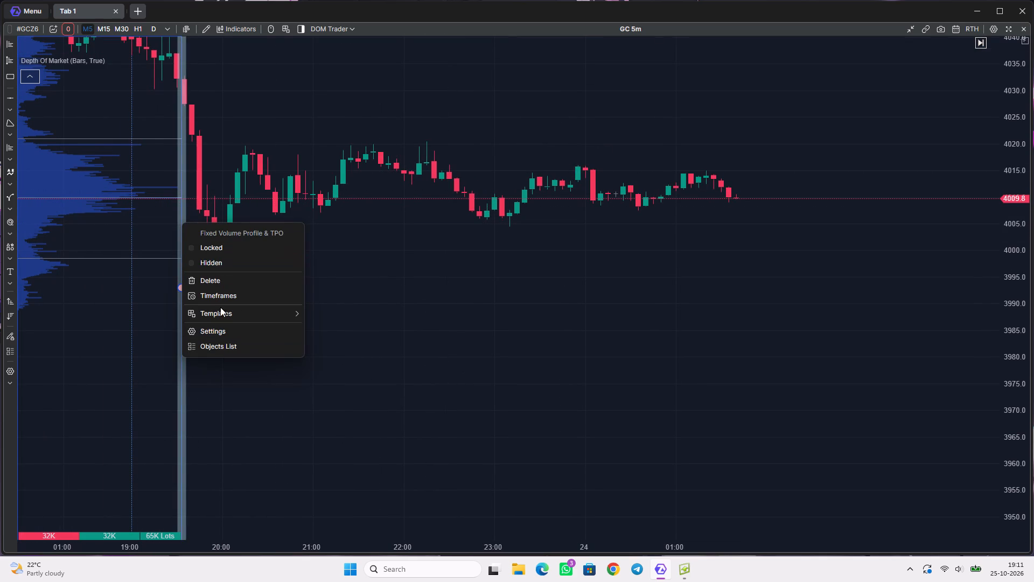
pyautogui.click(231, 279)
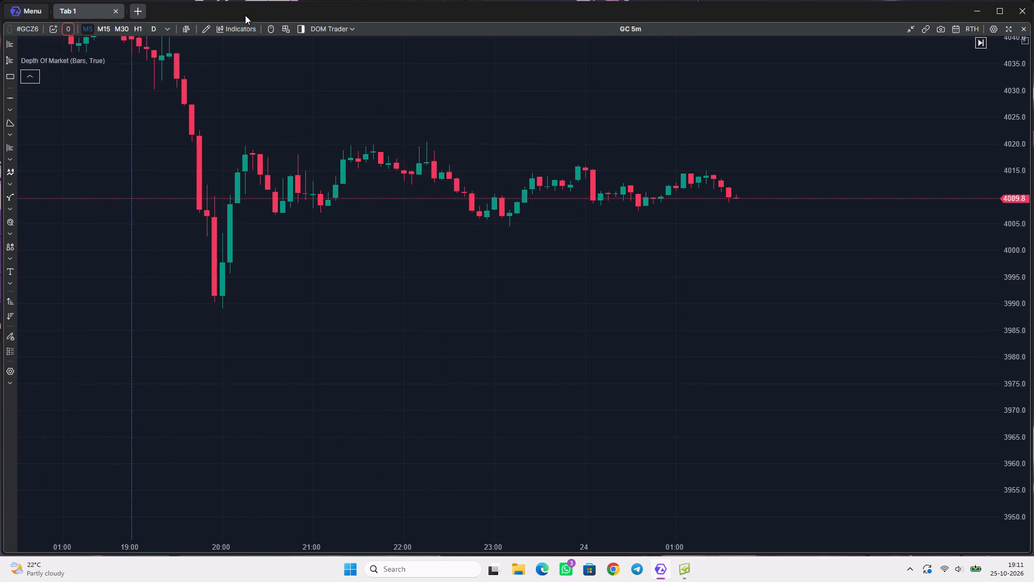
# Switch the GC chart's timeframe to M1.
pyautogui.click(164, 29)
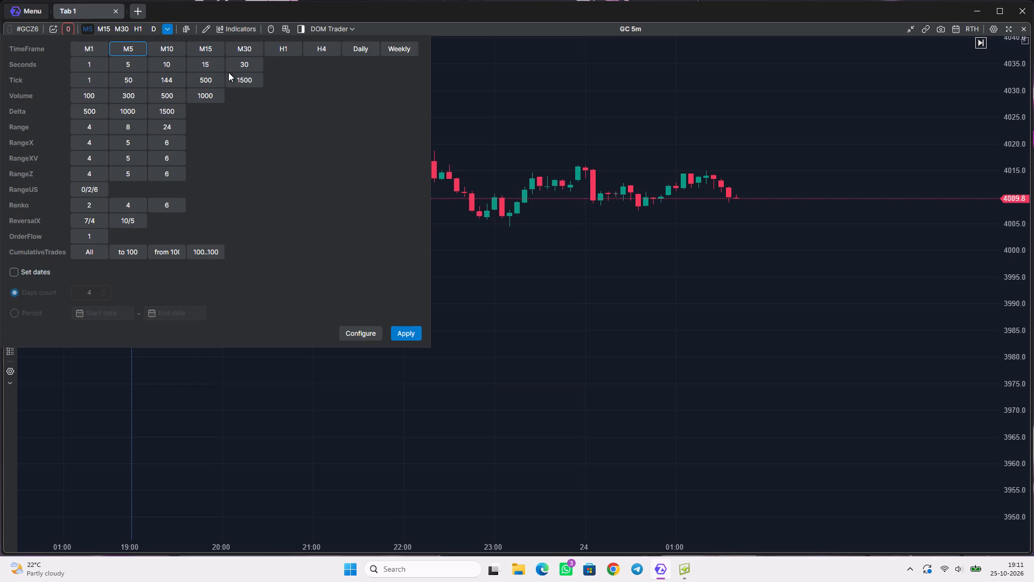
pyautogui.click(99, 47)
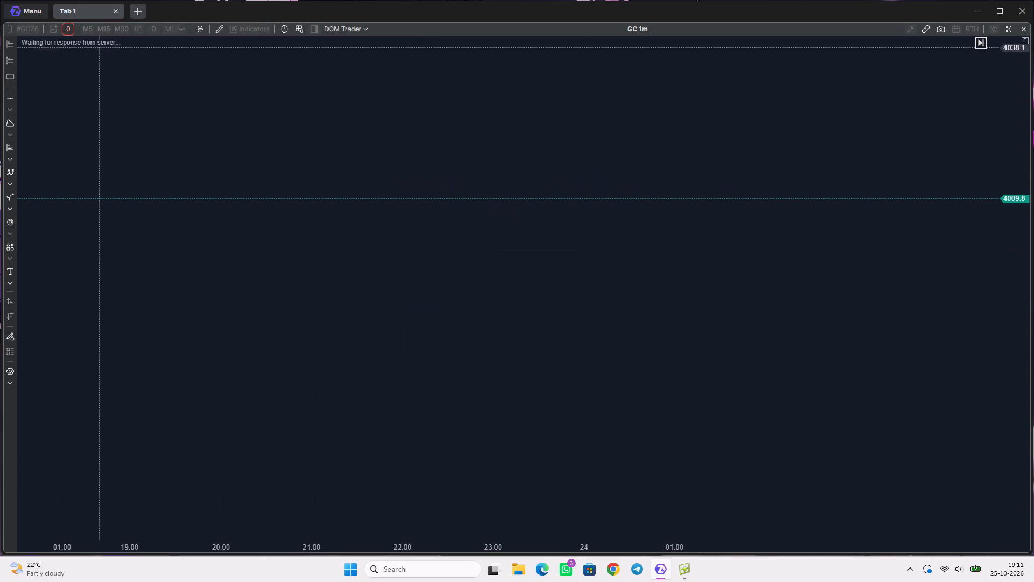
# Remove M15 from the quick-access timeframes, add M1 to them, and apply the timeframe selection.
pyautogui.click(180, 29)
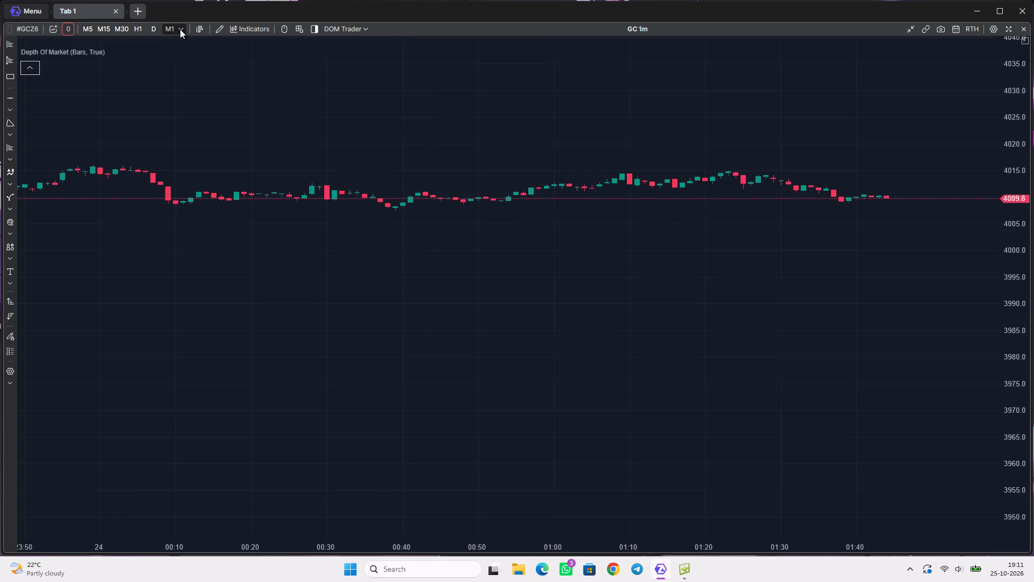
pyautogui.rightClick(96, 48)
pyautogui.click(107, 57)
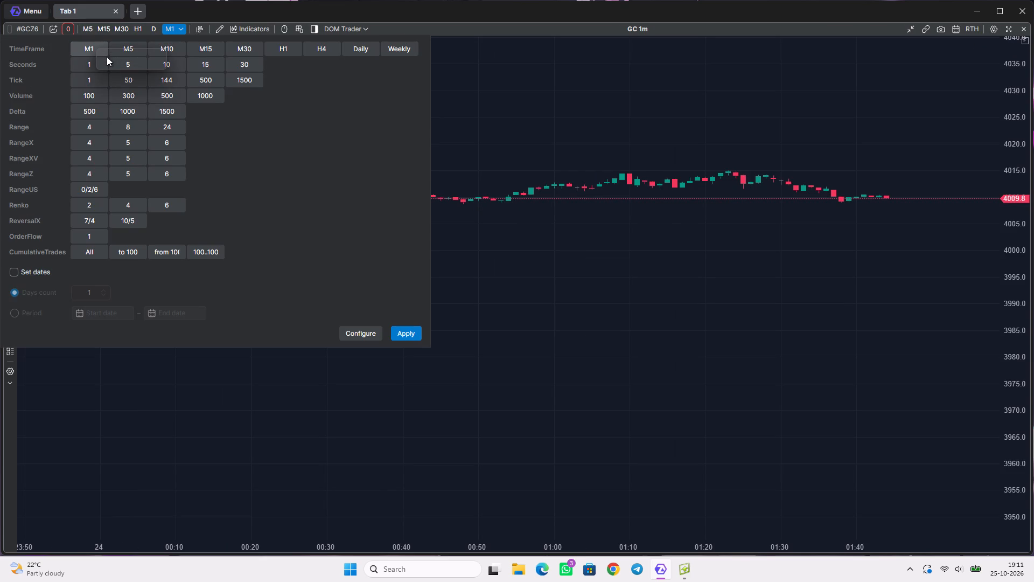
pyautogui.click(242, 134)
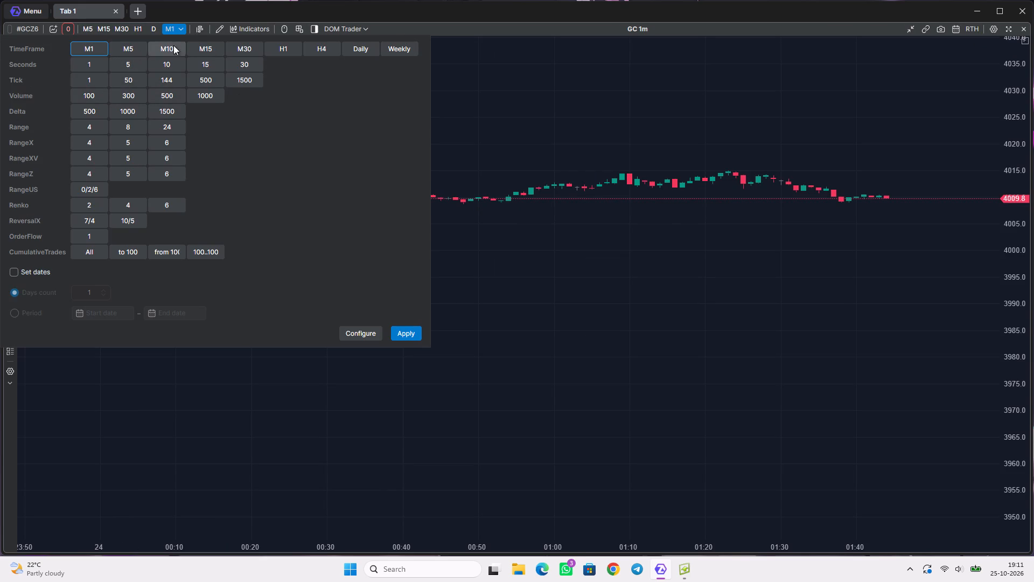
pyautogui.rightClick(202, 47)
pyautogui.click(239, 58)
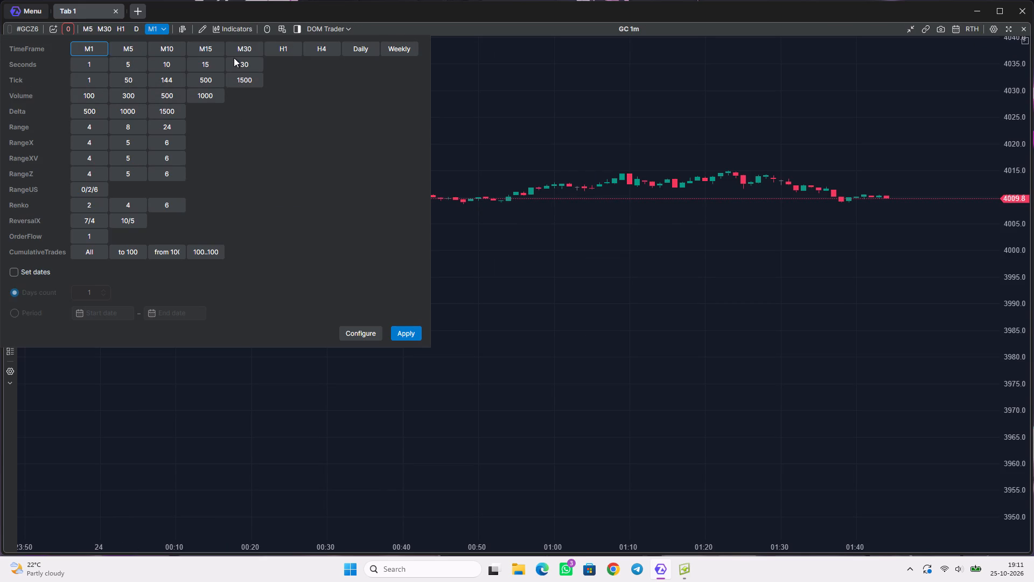
pyautogui.rightClick(93, 47)
pyautogui.click(122, 56)
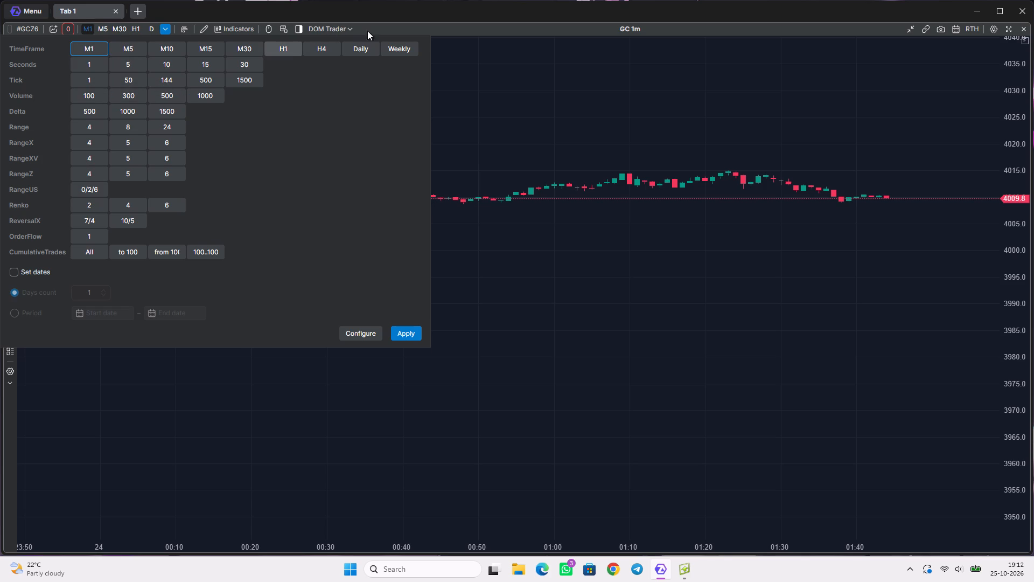
pyautogui.click(409, 334)
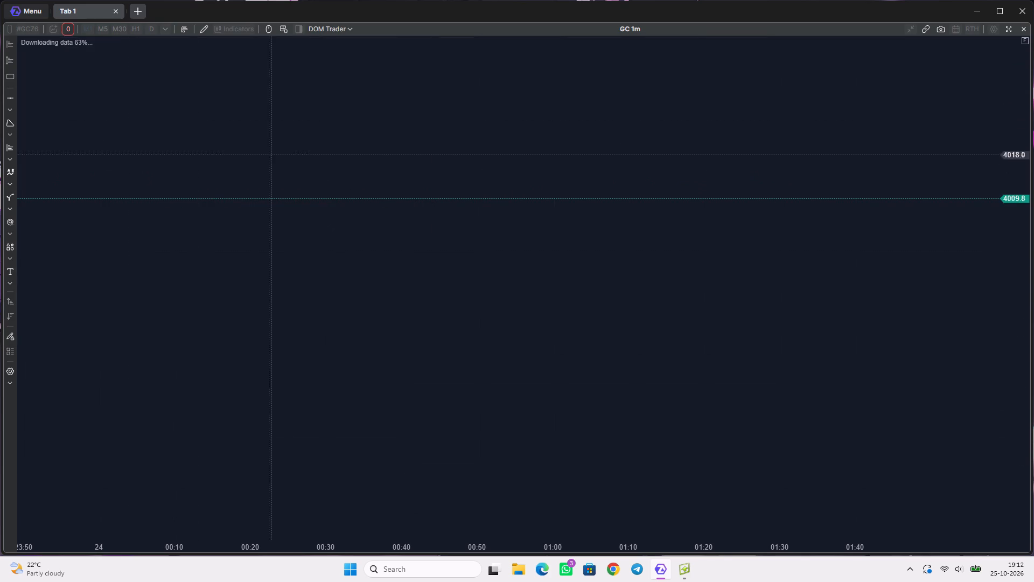
# Auto-fit the price scale and examine the latest one-minute candles at footprint and candlestick level.
pyautogui.doubleClick(1013, 169)
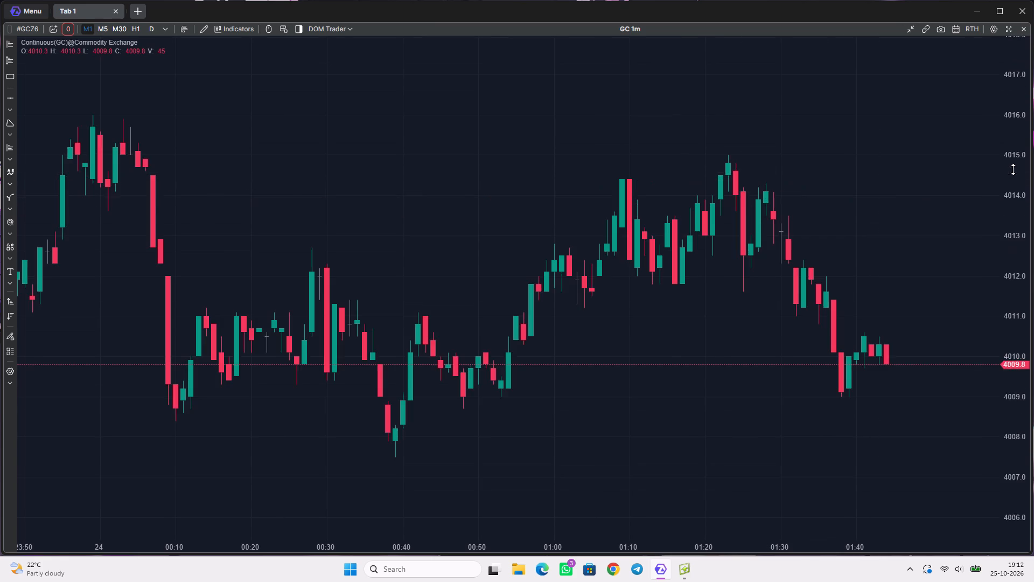
pyautogui.scroll(19, 816, 296)
pyautogui.moveTo(783, 349); pyautogui.dragTo(767, 261)
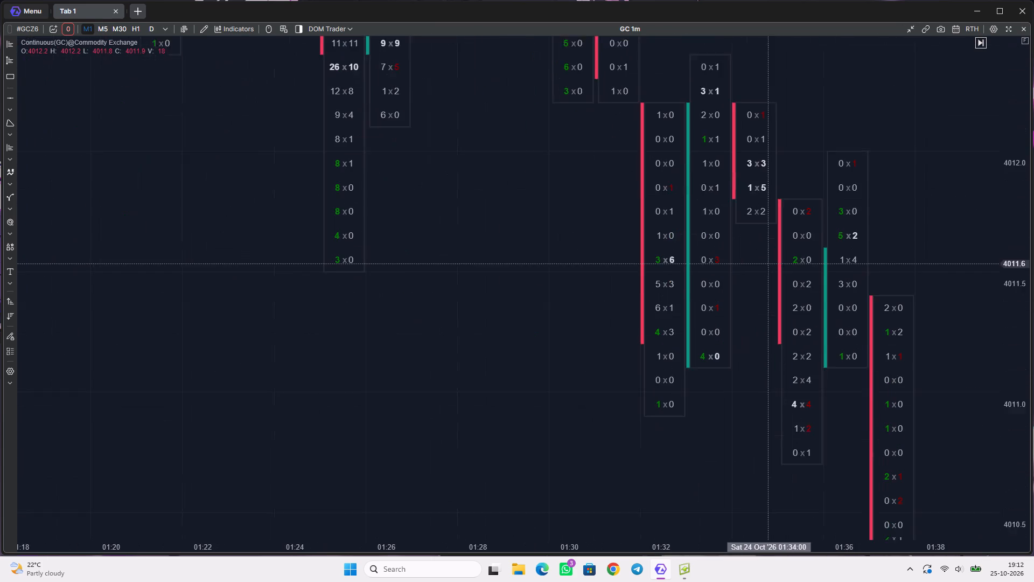
pyautogui.moveTo(767, 261); pyautogui.dragTo(759, 232)
pyautogui.scroll(-17, 1008, 179)
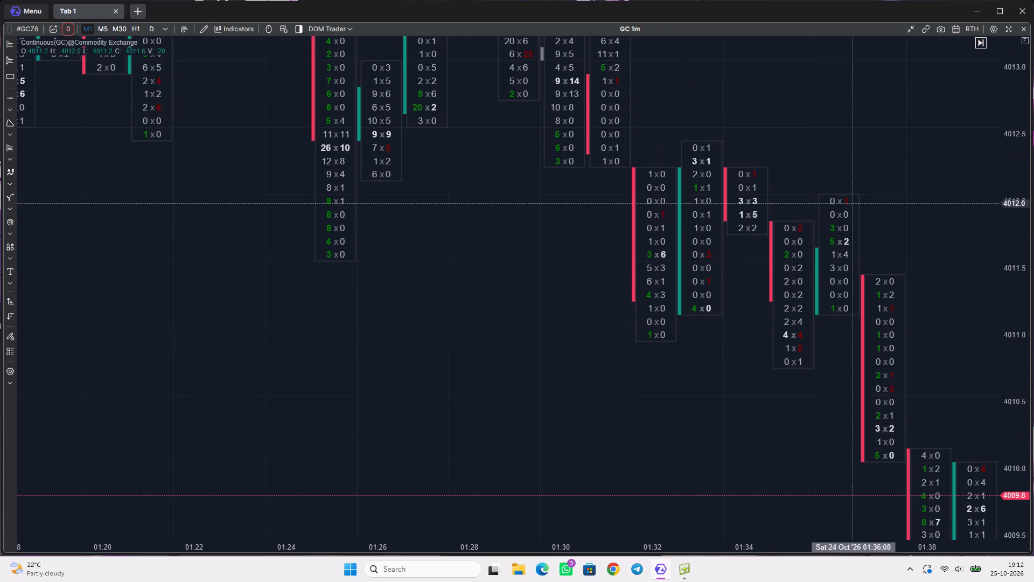
pyautogui.scroll(-18, 478, 235)
pyautogui.scroll(6, 564, 319)
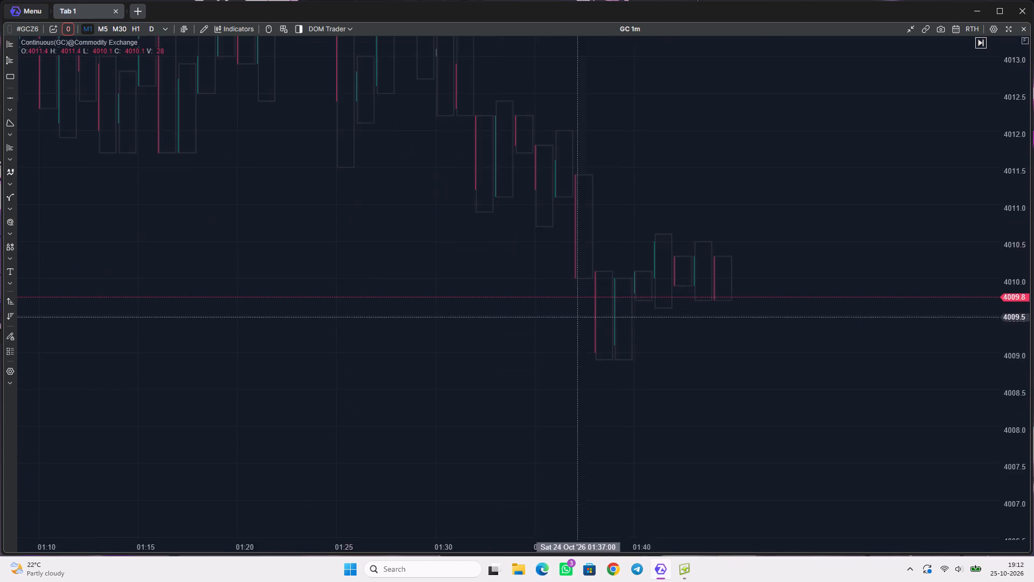
pyautogui.scroll(7, 584, 317)
pyautogui.moveTo(668, 348); pyautogui.dragTo(656, 289)
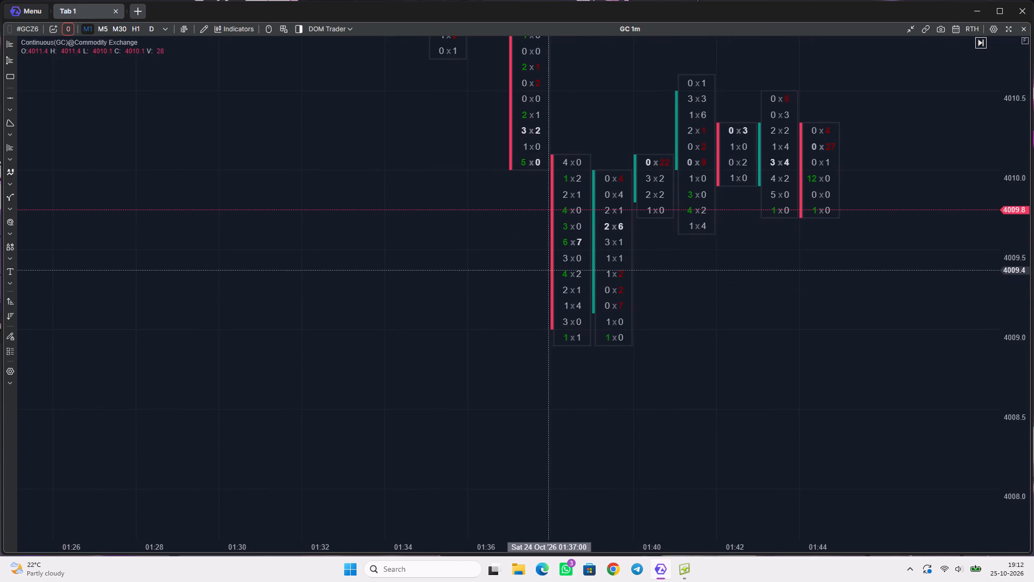
pyautogui.scroll(-1, 626, 272)
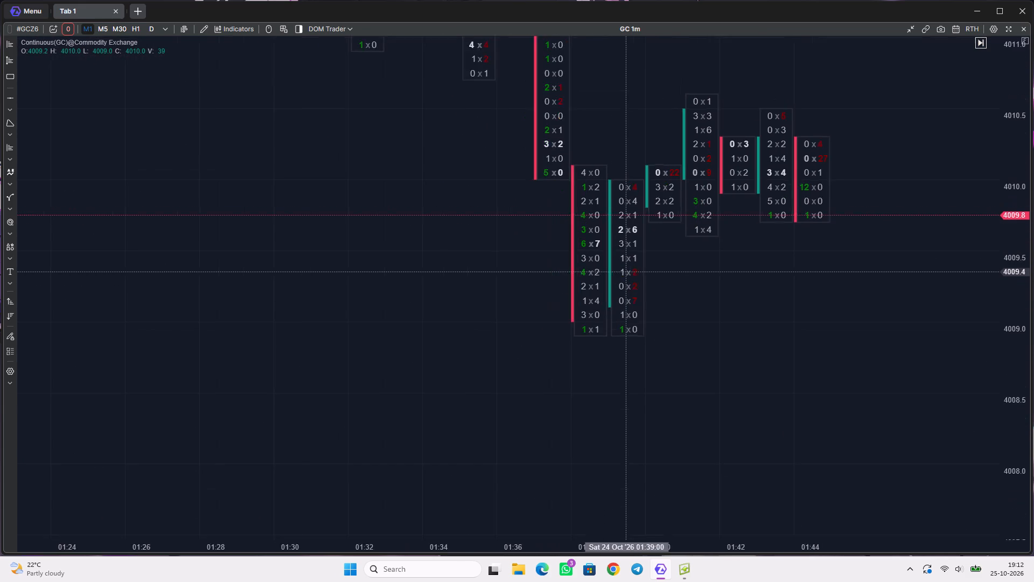
pyautogui.scroll(-1, 626, 272)
pyautogui.scroll(-9, 609, 195)
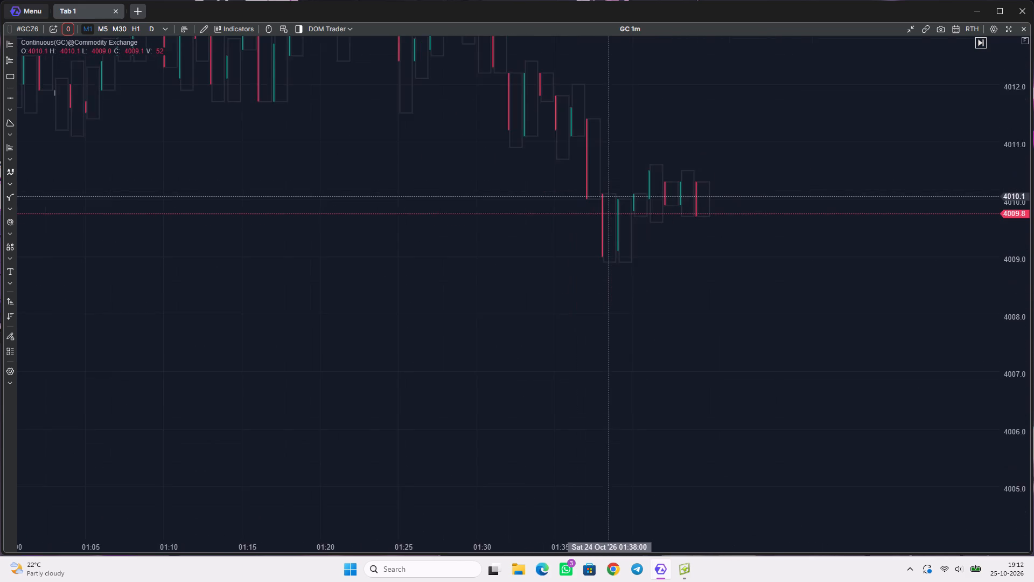
pyautogui.scroll(-3, 609, 196)
pyautogui.moveTo(315, 184); pyautogui.dragTo(539, 238)
pyautogui.scroll(-5, 361, 256)
pyautogui.scroll(1, 361, 257)
pyautogui.scroll(-1, 361, 257)
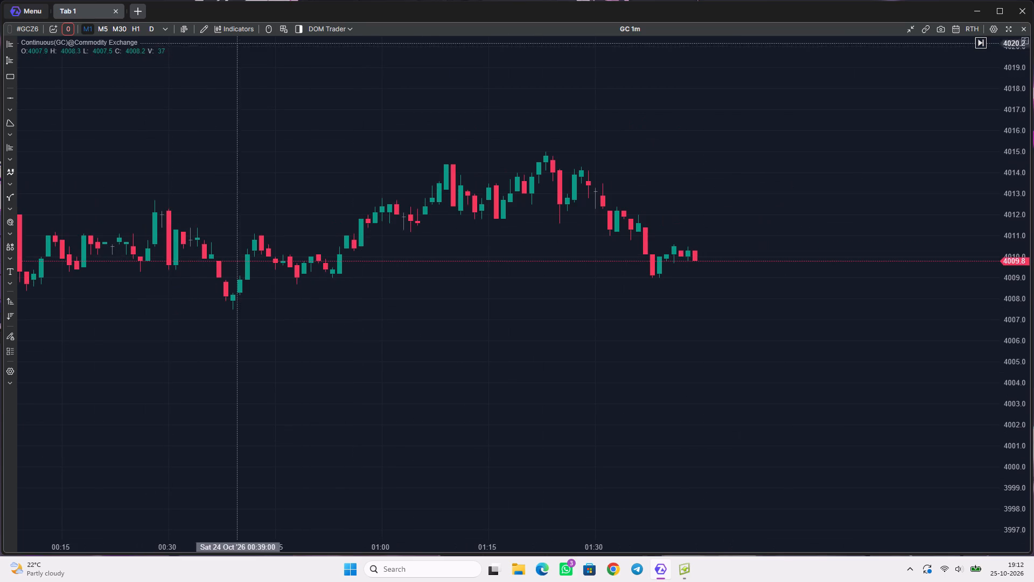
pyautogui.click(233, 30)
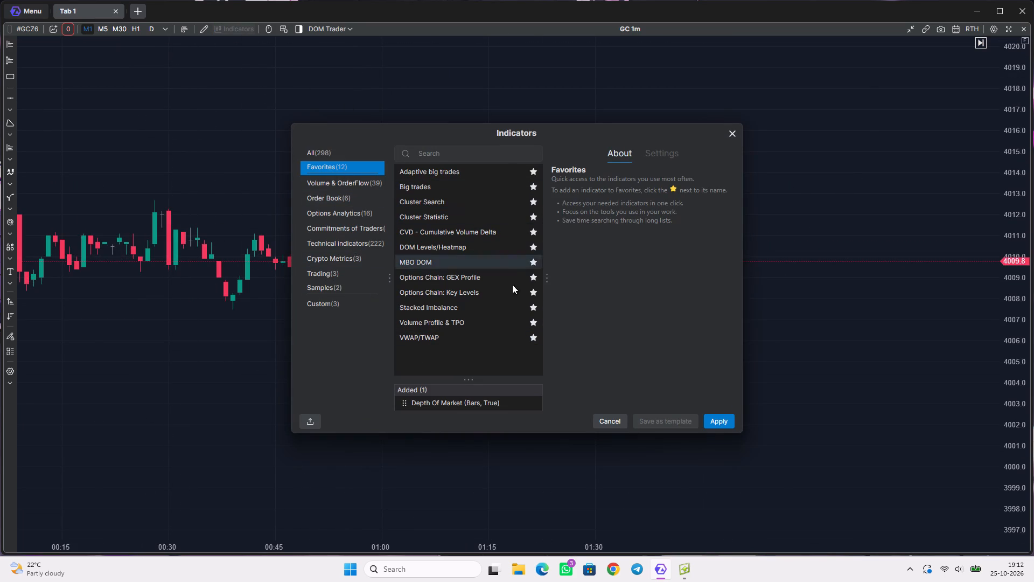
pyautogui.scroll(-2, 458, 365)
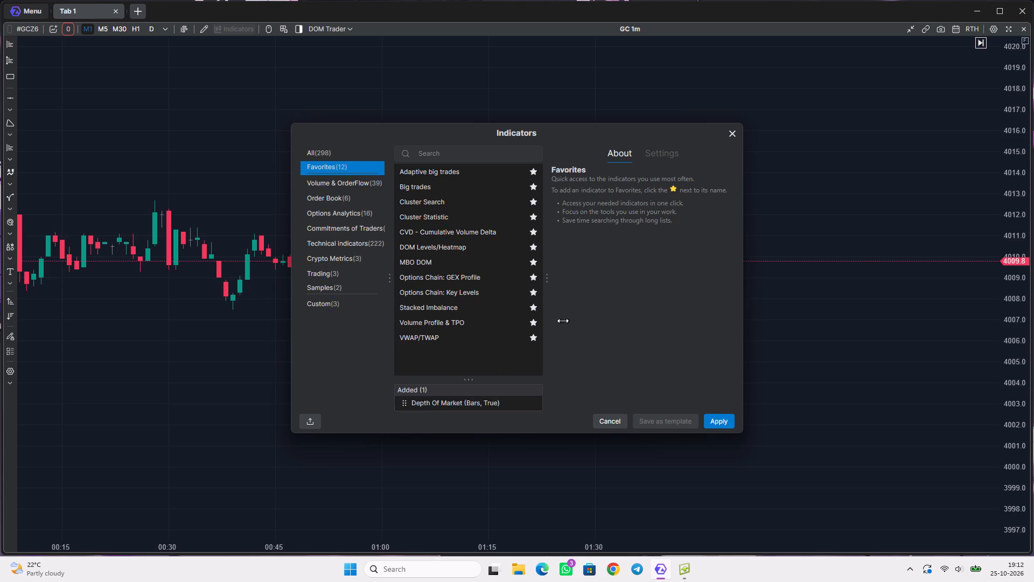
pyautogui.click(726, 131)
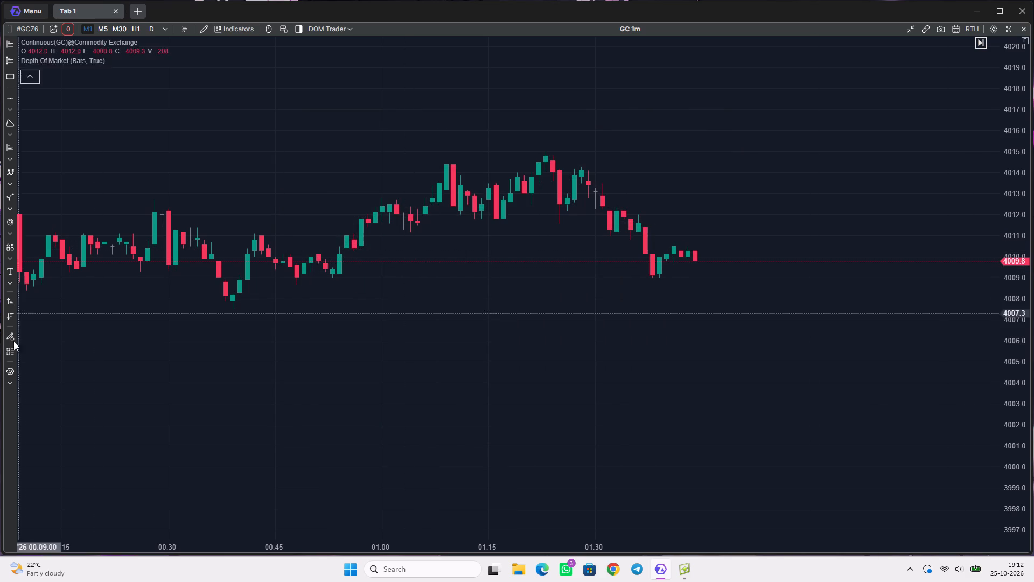
# Add the favorite indicator Adaptive big trades to the GC 1m chart with its default template and apply it.
pyautogui.scroll(-3, 80, 391)
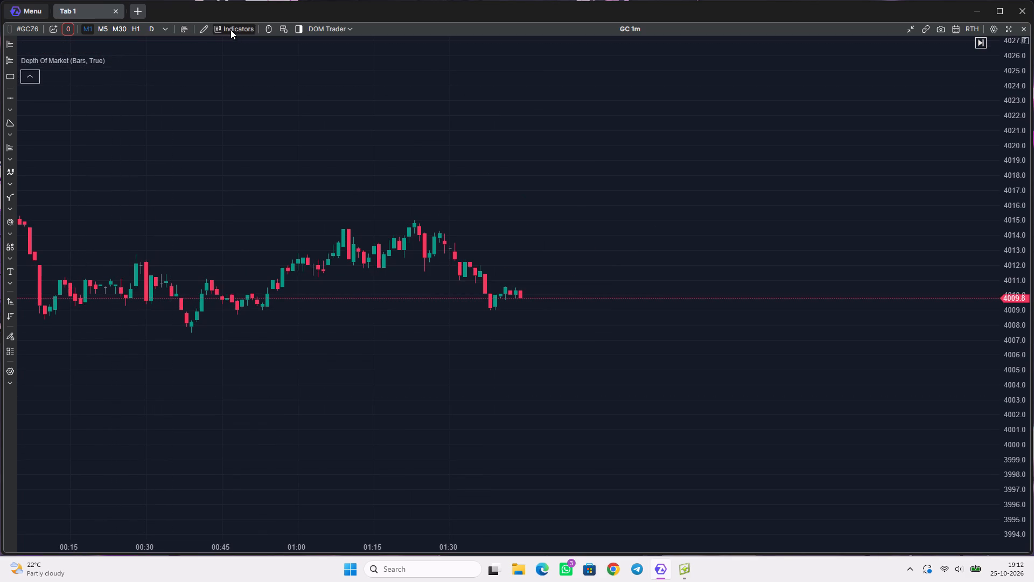
pyautogui.click(230, 30)
pyautogui.click(441, 169)
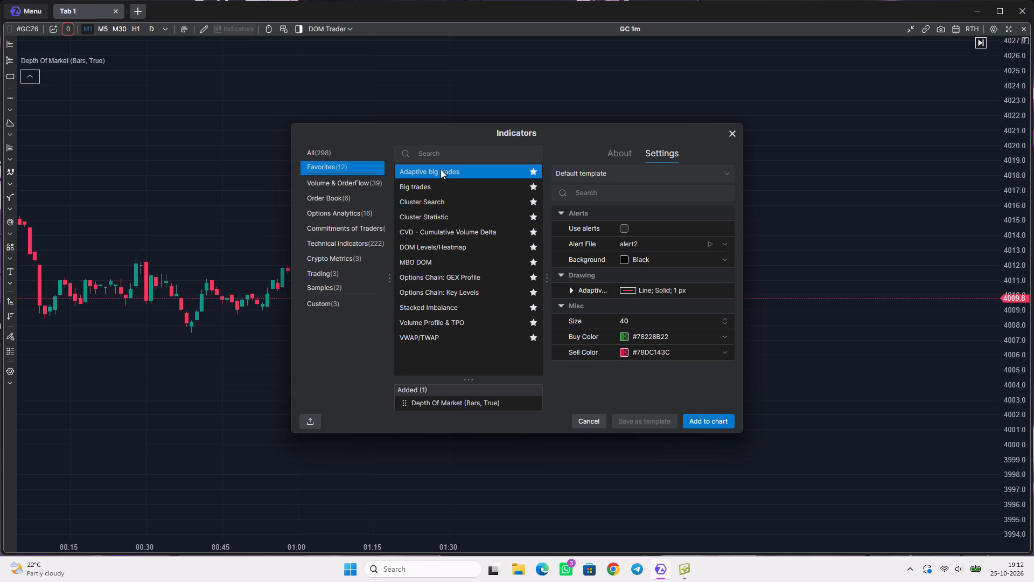
pyautogui.click(703, 421)
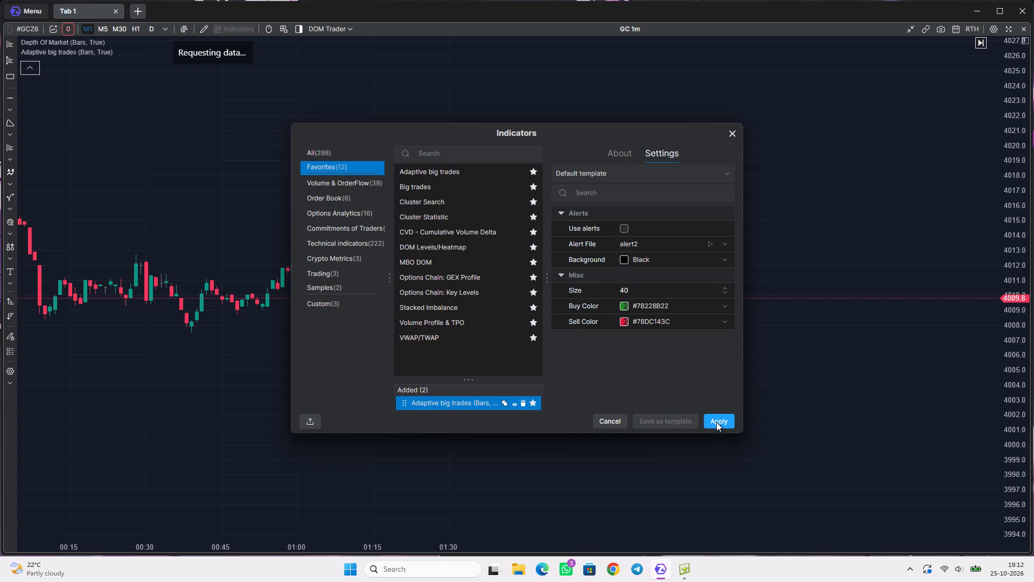
pyautogui.click(716, 422)
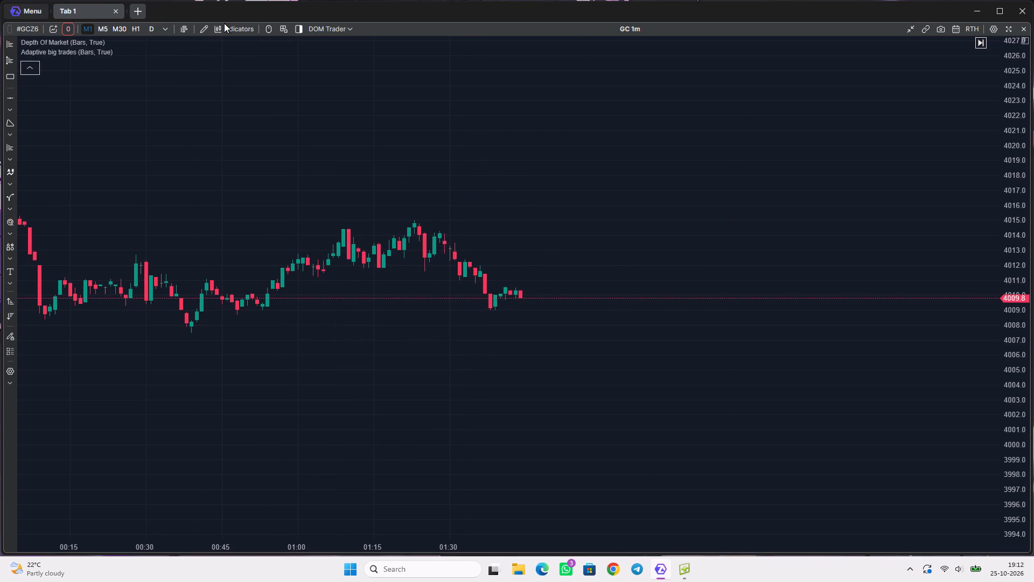
# Add the Big trades indicator to the chart with its default template and enlarge the list of added indicators.
pyautogui.click(224, 23)
pyautogui.click(227, 25)
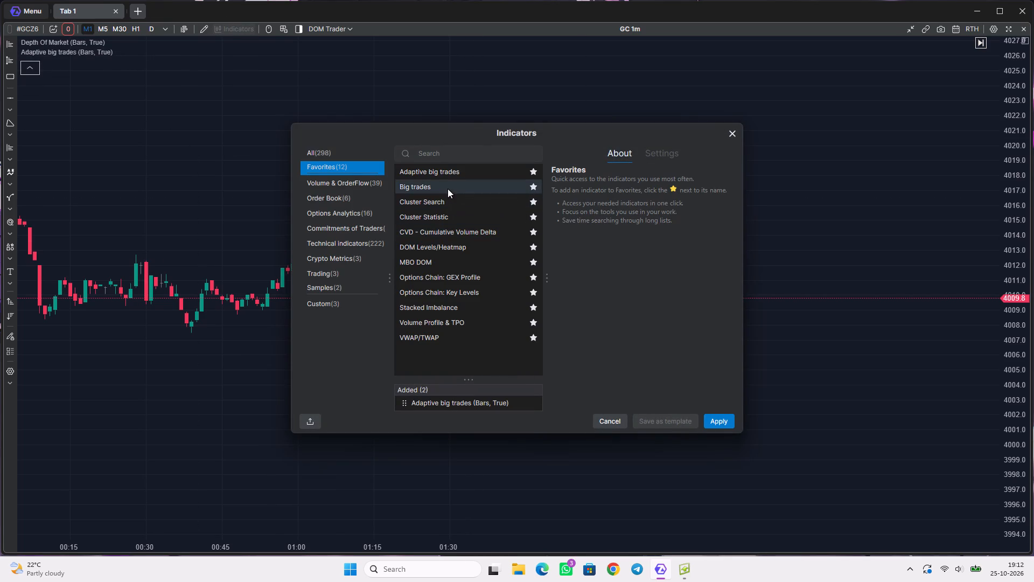
pyautogui.click(448, 188)
pyautogui.click(714, 420)
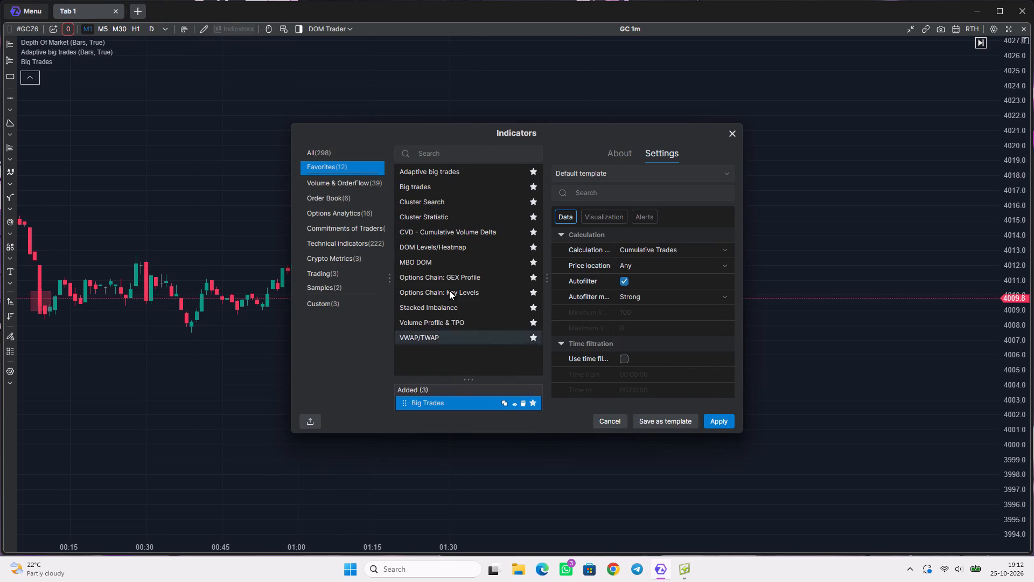
pyautogui.scroll(-5, 473, 415)
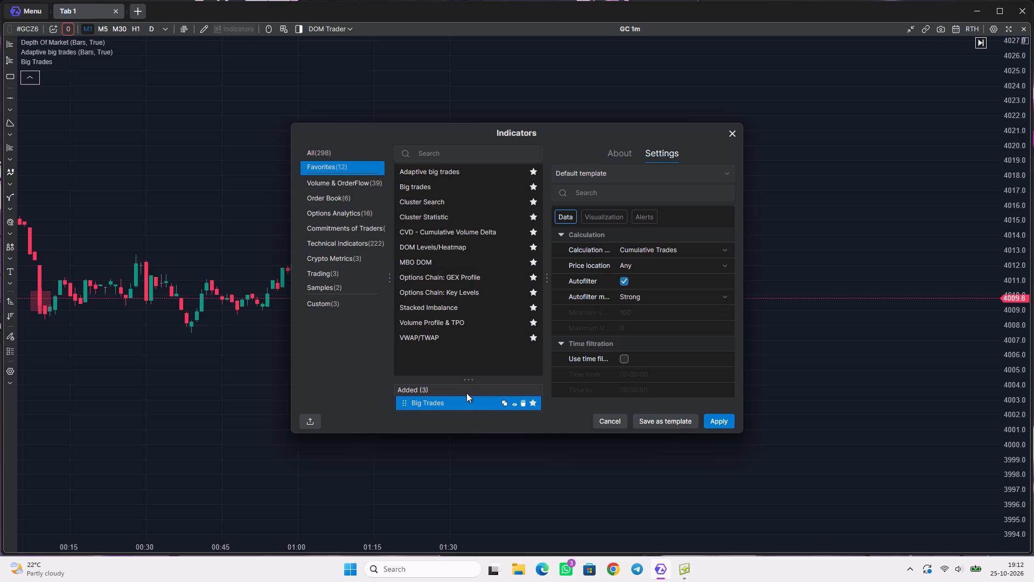
pyautogui.moveTo(471, 378); pyautogui.dragTo(472, 338)
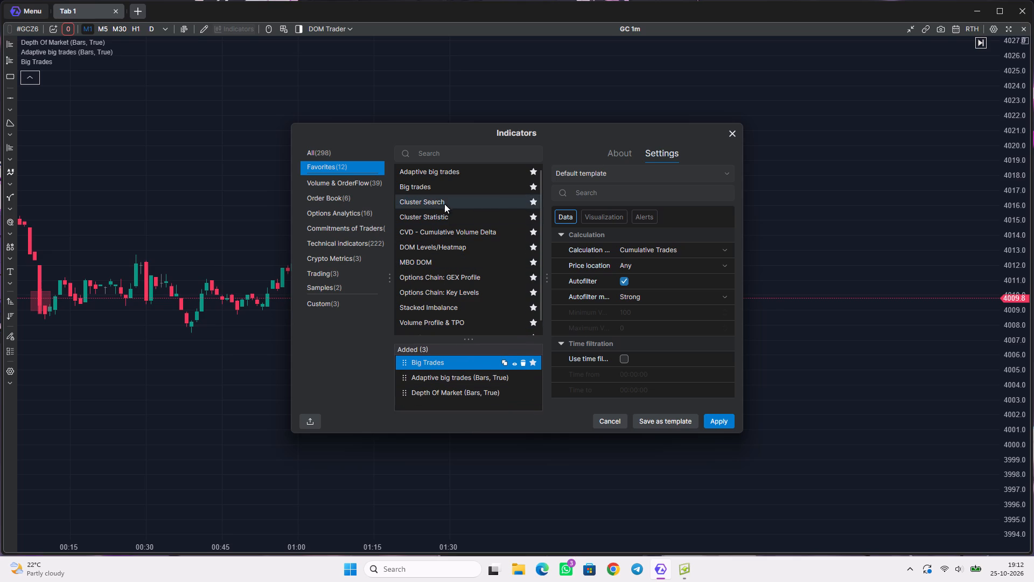
# Check the Cluster Search description without adding it, and add the Cluster Statistic indicator to the chart.
pyautogui.click(444, 203)
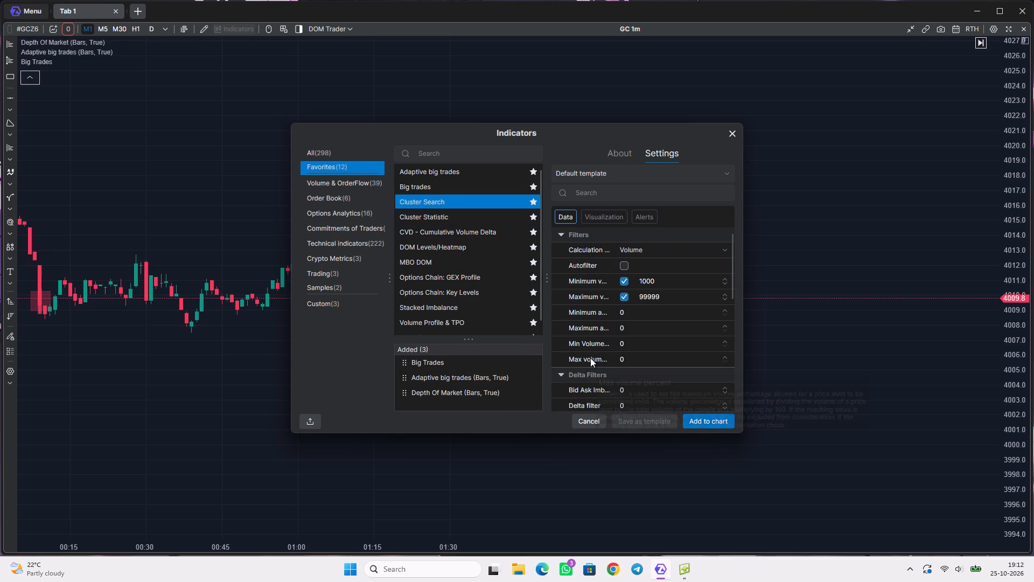
pyautogui.click(617, 154)
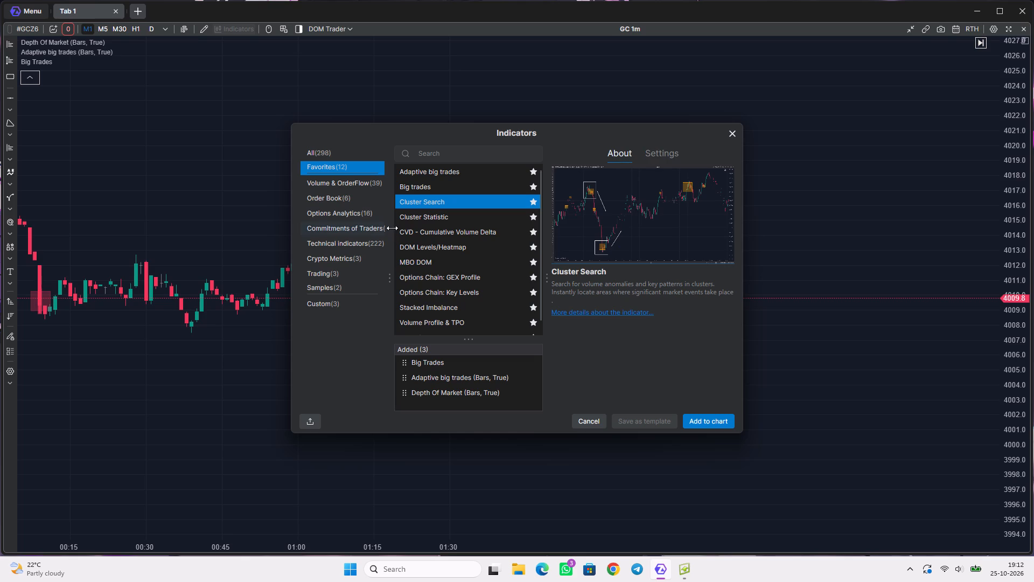
pyautogui.click(445, 214)
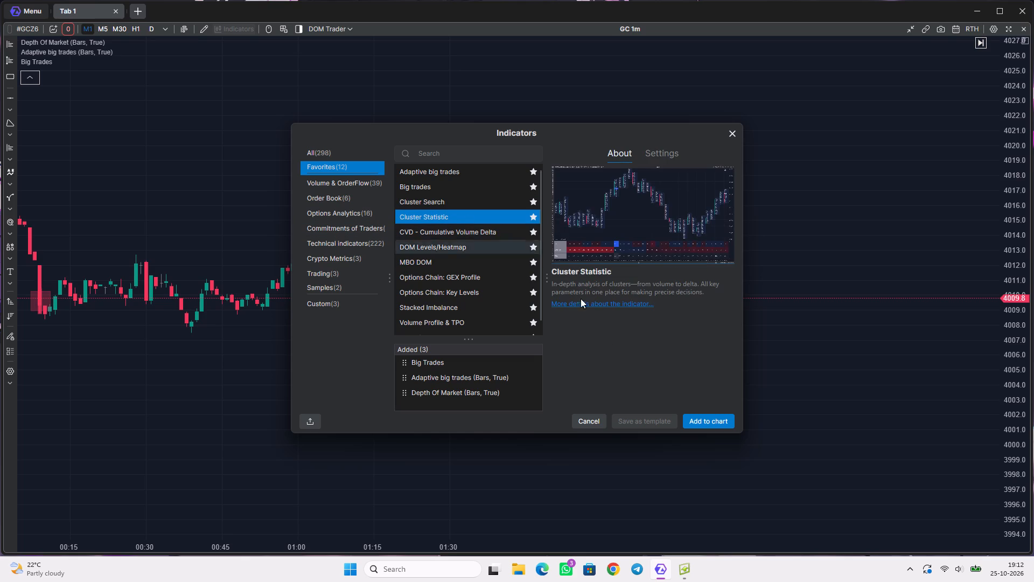
pyautogui.click(705, 421)
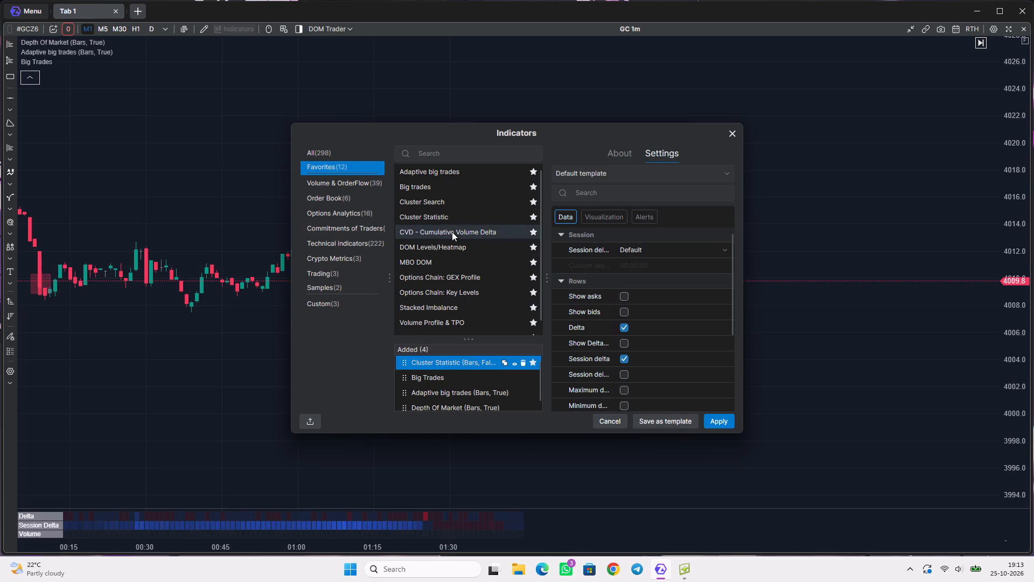
# Read the description of CVD - Cumulative Volume Delta and add this indicator to the chart.
pyautogui.click(444, 232)
pyautogui.click(619, 158)
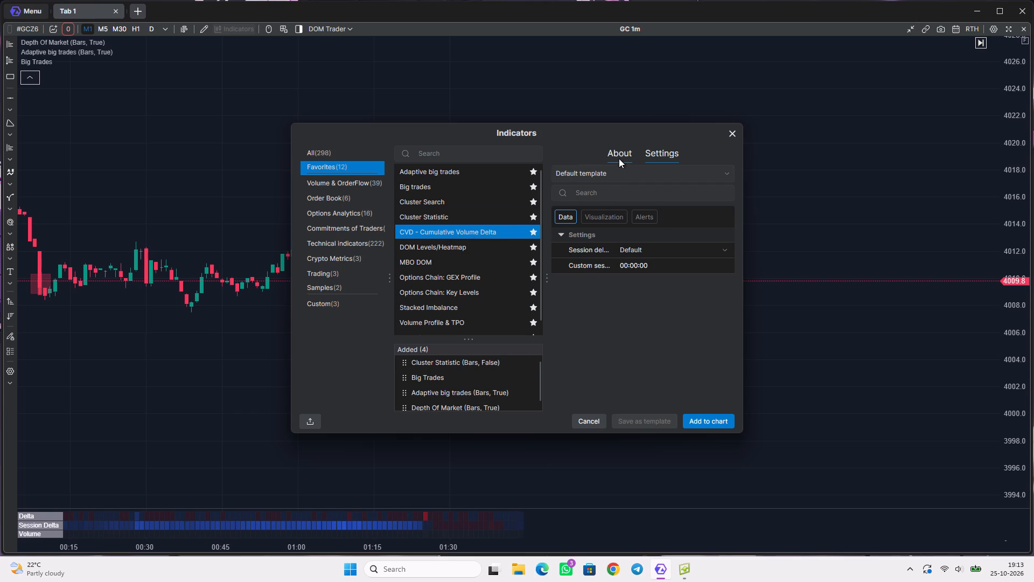
pyautogui.click(701, 422)
# Read the description of DOM Levels/Heatmap and add this indicator to the chart.
pyautogui.click(464, 247)
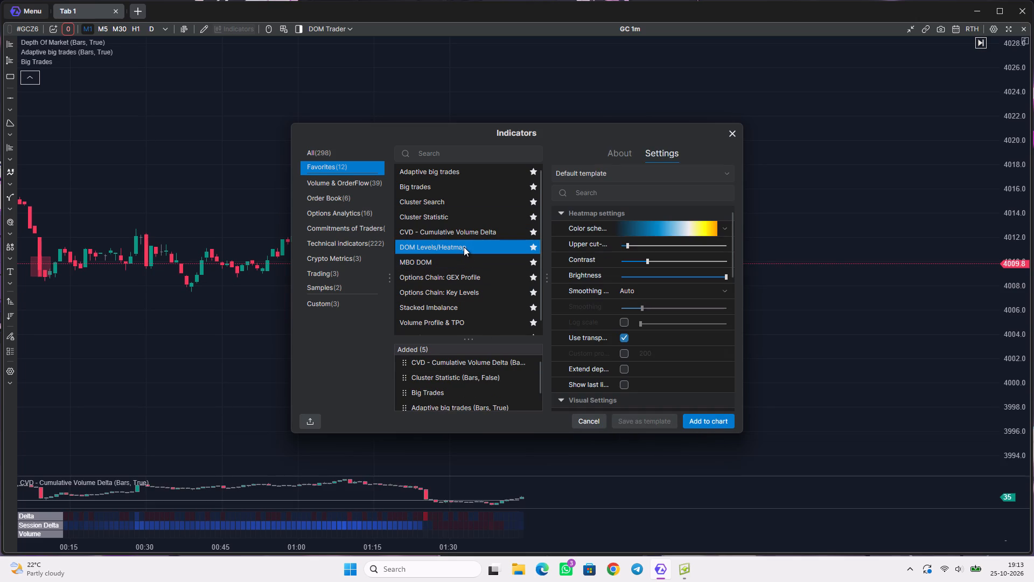
pyautogui.click(611, 152)
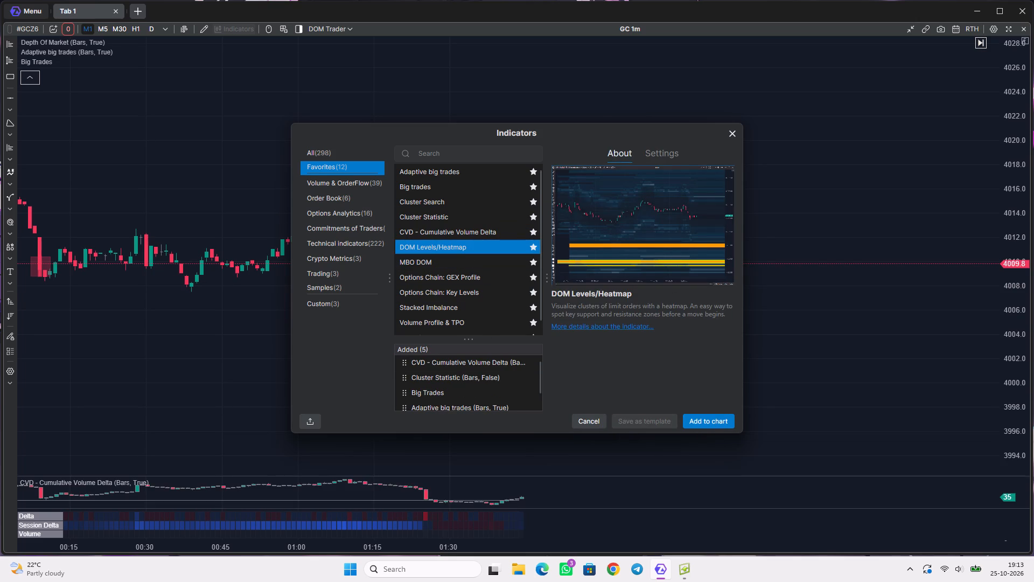
pyautogui.click(709, 419)
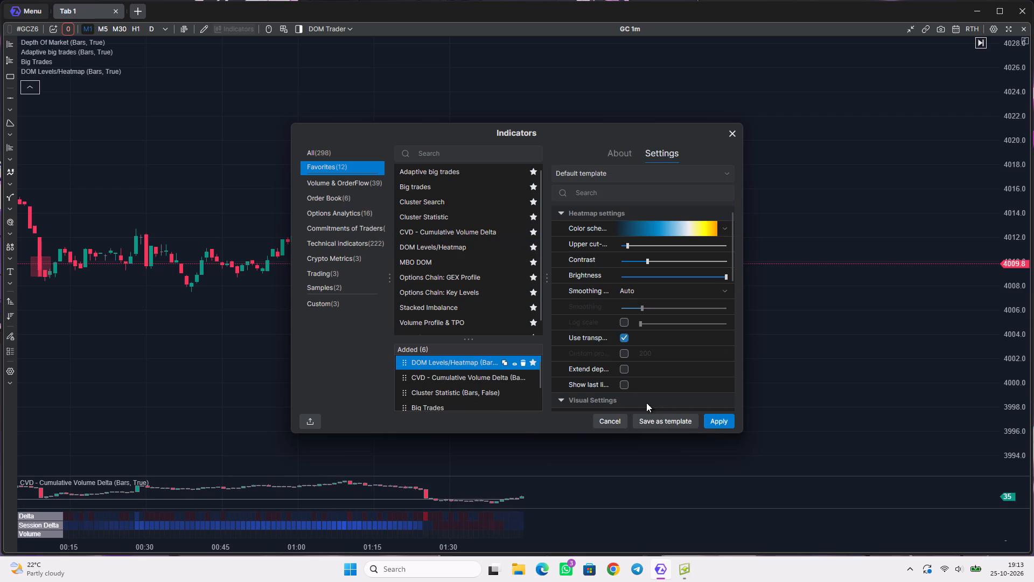
# Read the description of MBO DOM and add this indicator to the chart.
pyautogui.click(430, 261)
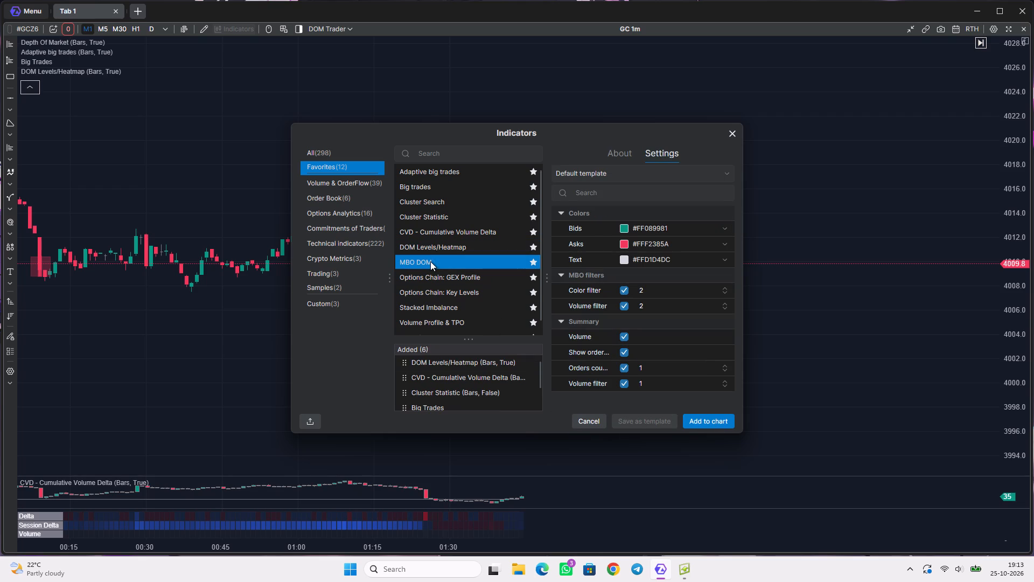
pyautogui.click(631, 150)
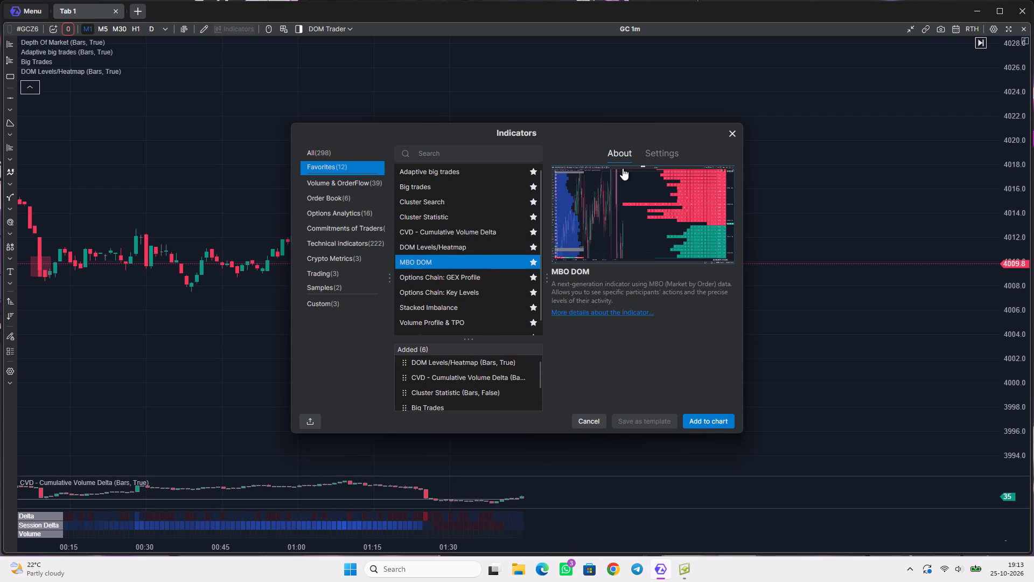
pyautogui.scroll(2, 677, 209)
pyautogui.click(721, 419)
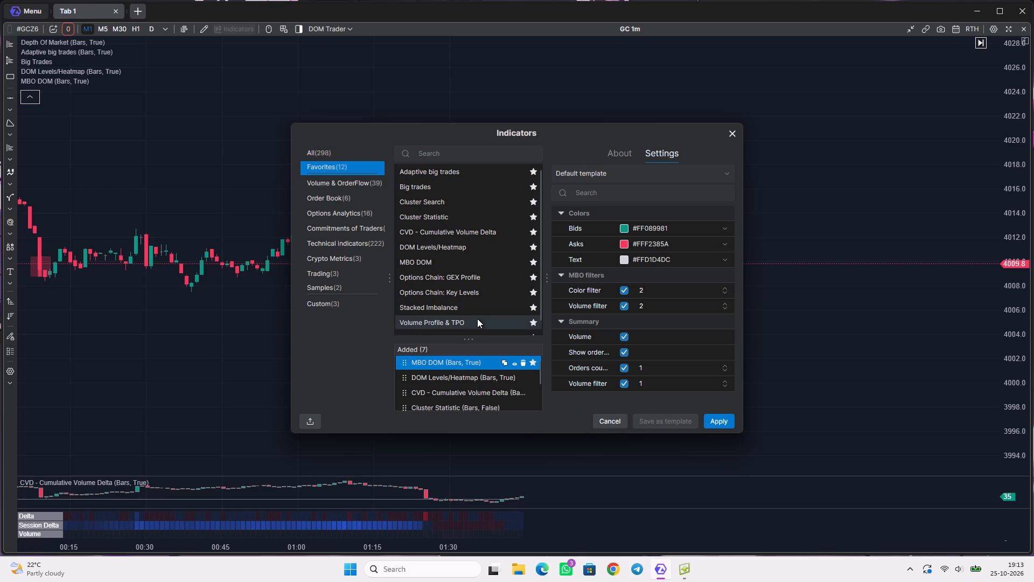
# Read the description of Options Chain: GEX Profile and add this indicator to the chart.
pyautogui.scroll(-1, 439, 277)
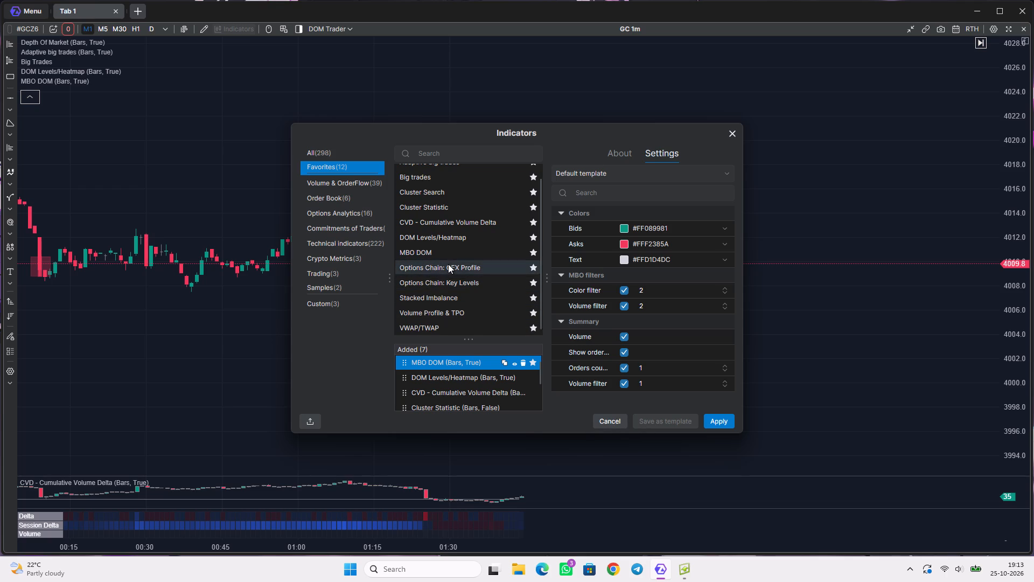
pyautogui.click(448, 264)
pyautogui.click(614, 152)
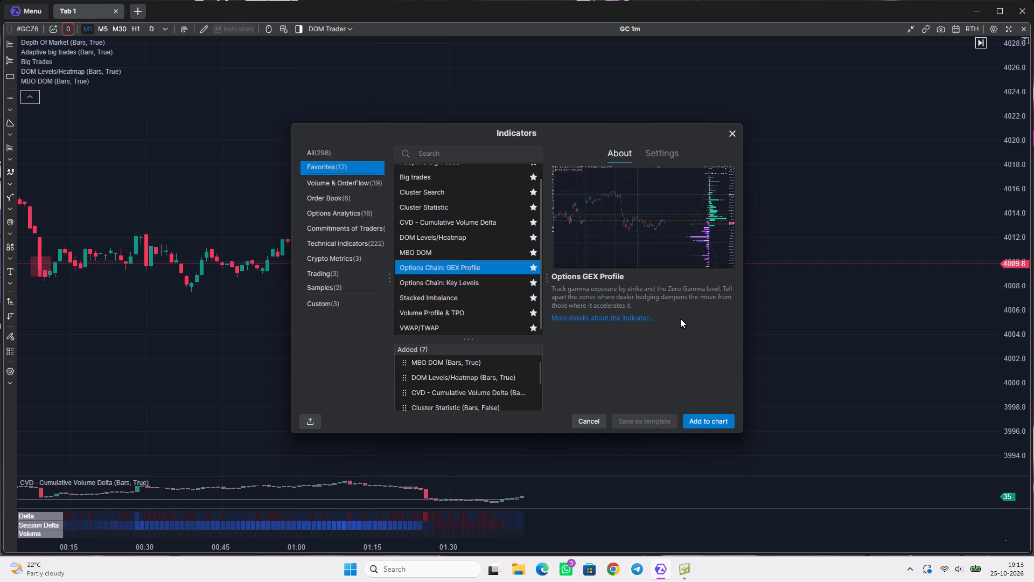
pyautogui.click(707, 421)
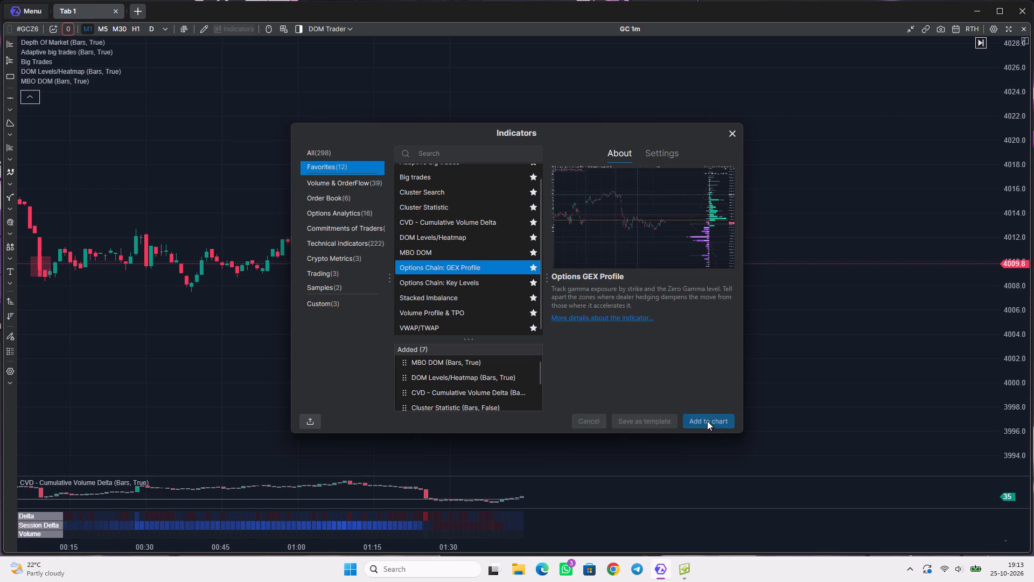
# Read the description of Options Chain: Key Levels and add this indicator to the chart.
pyautogui.click(467, 279)
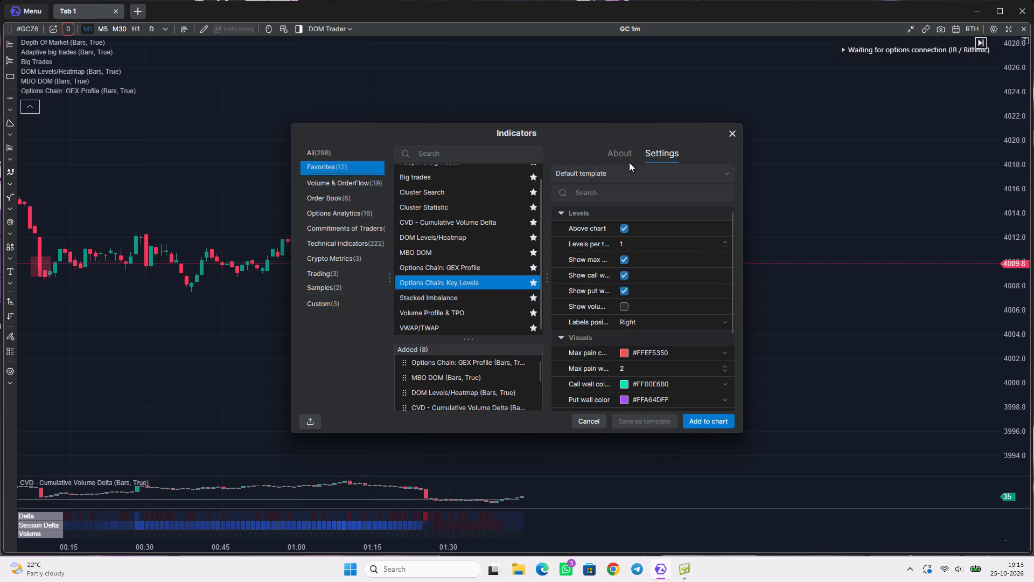
pyautogui.click(625, 151)
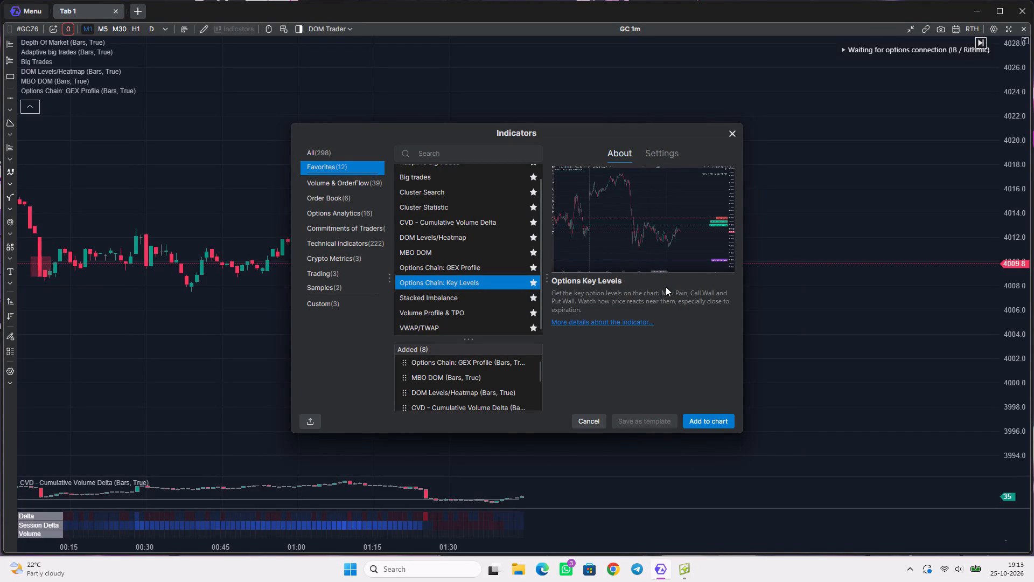
pyautogui.click(711, 423)
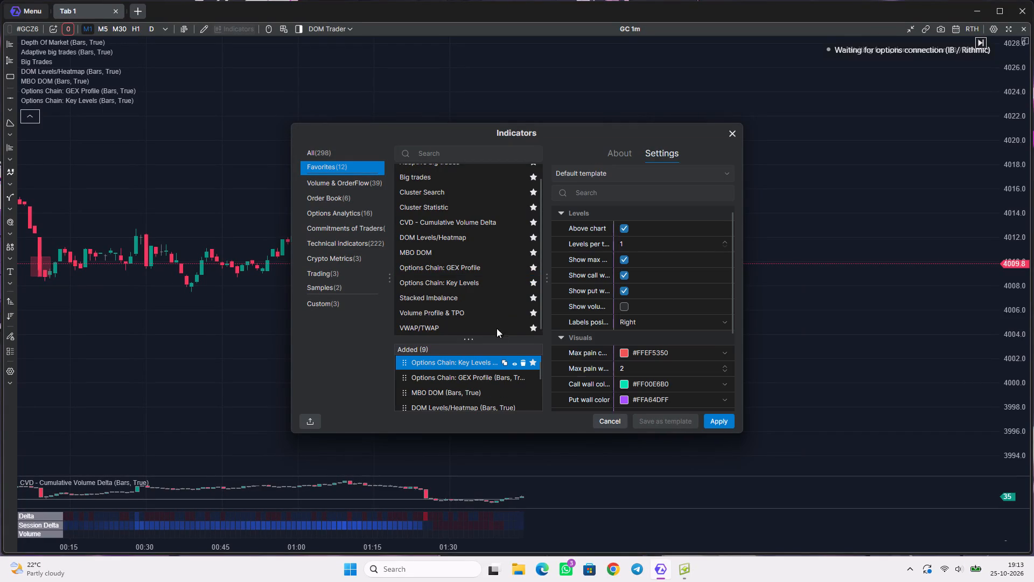
# Read the description of Stacked Imbalance in the favorites without adding it.
pyautogui.click(468, 301)
pyautogui.click(623, 150)
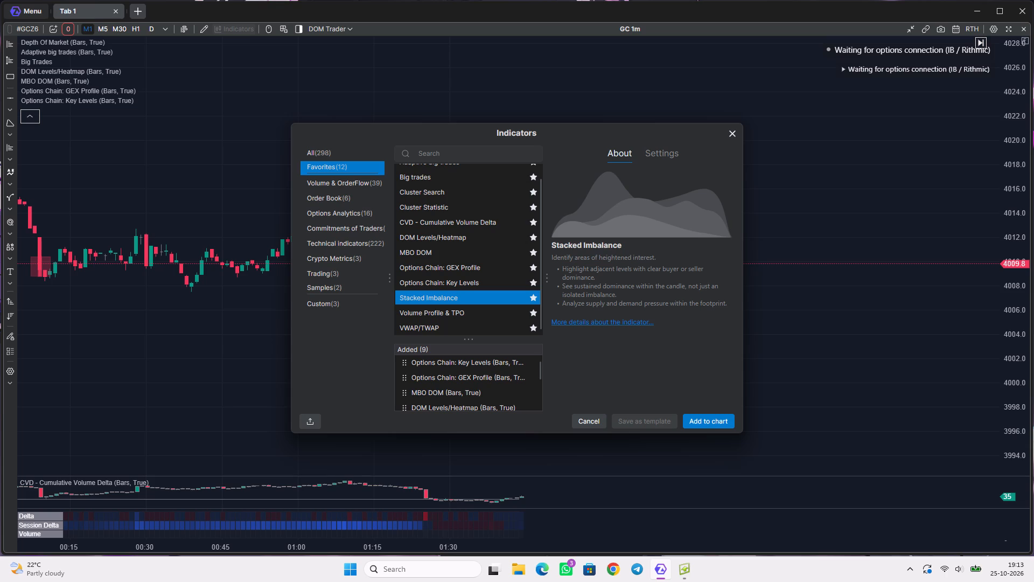
pyautogui.click(658, 157)
pyautogui.click(621, 153)
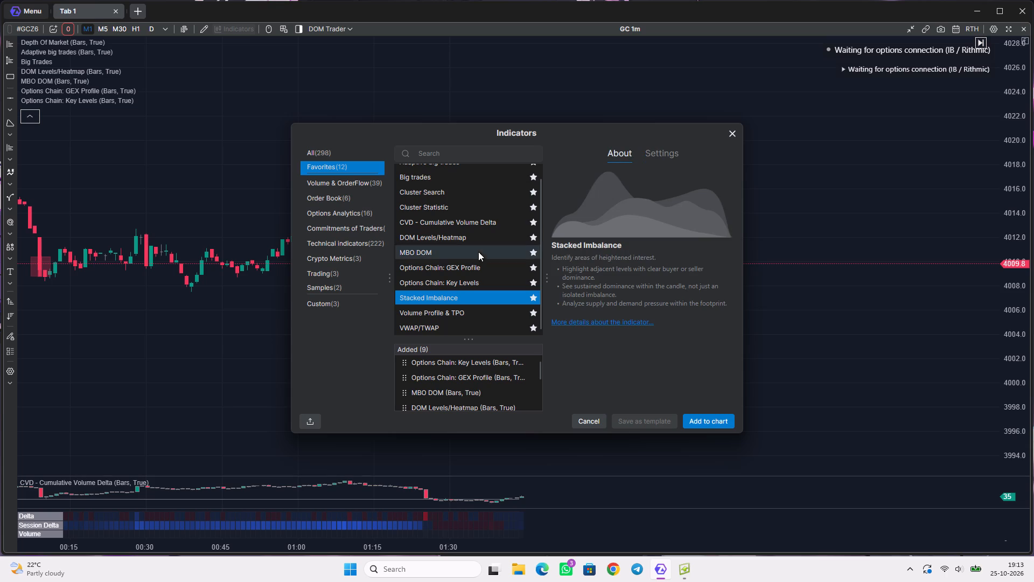
pyautogui.click(469, 276)
pyautogui.click(488, 300)
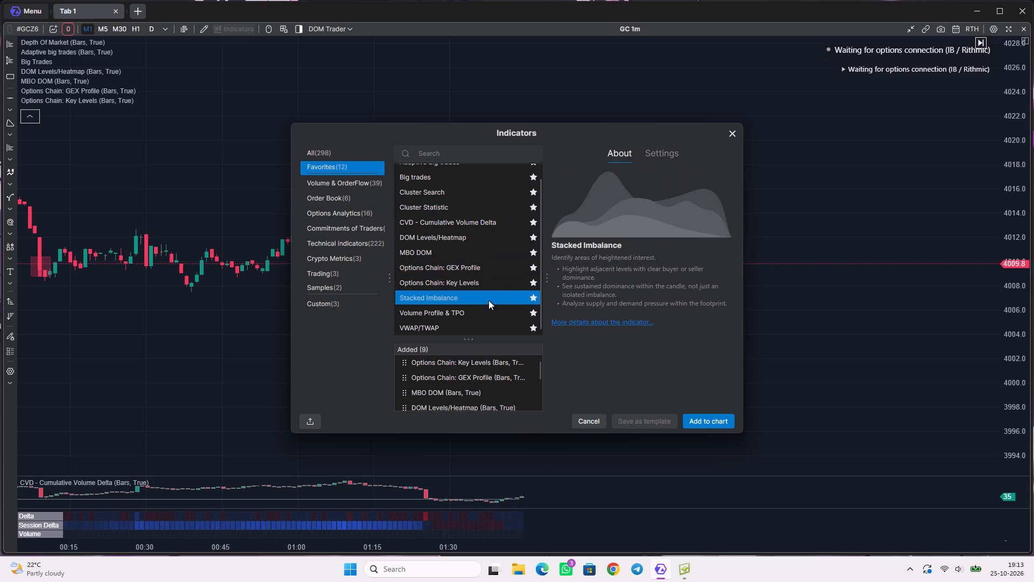
# Check the description and settings of Volume Profile & TPO and add this indicator to the chart.
pyautogui.click(486, 309)
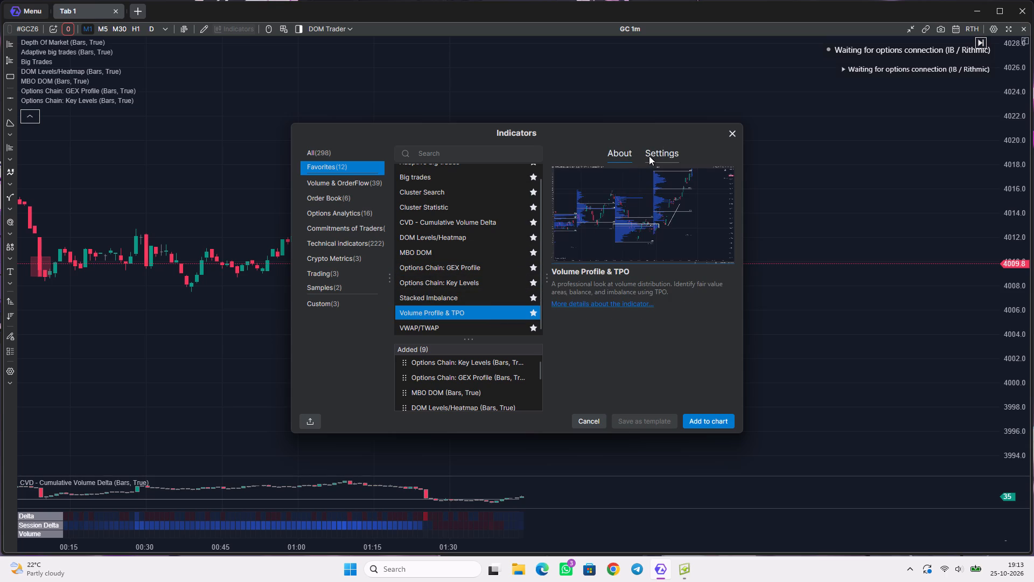
pyautogui.click(649, 155)
pyautogui.click(622, 151)
pyautogui.click(707, 422)
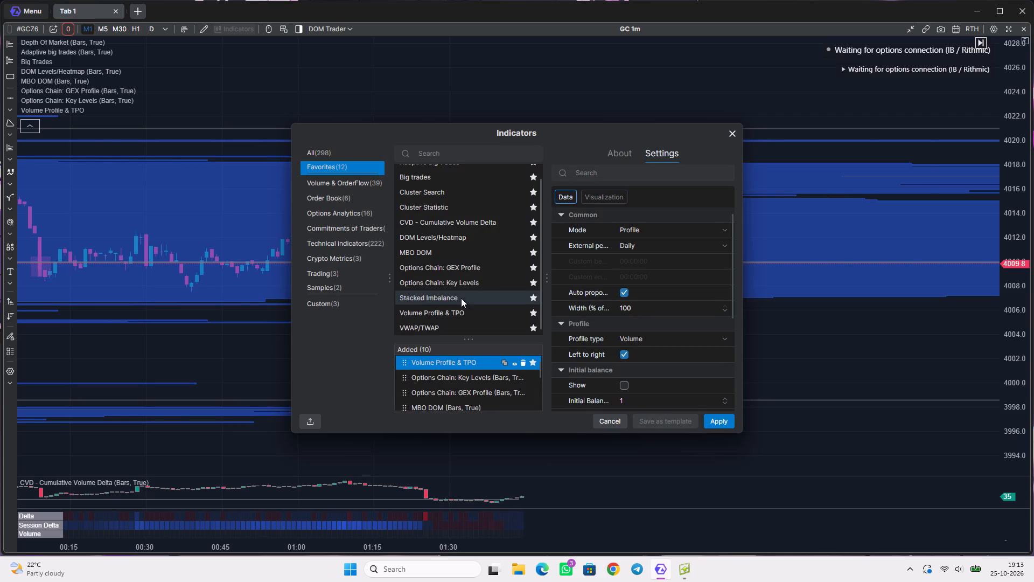
# Read the description of VWAP/TWAP and add this indicator to the chart.
pyautogui.scroll(-3, 459, 297)
pyautogui.click(447, 330)
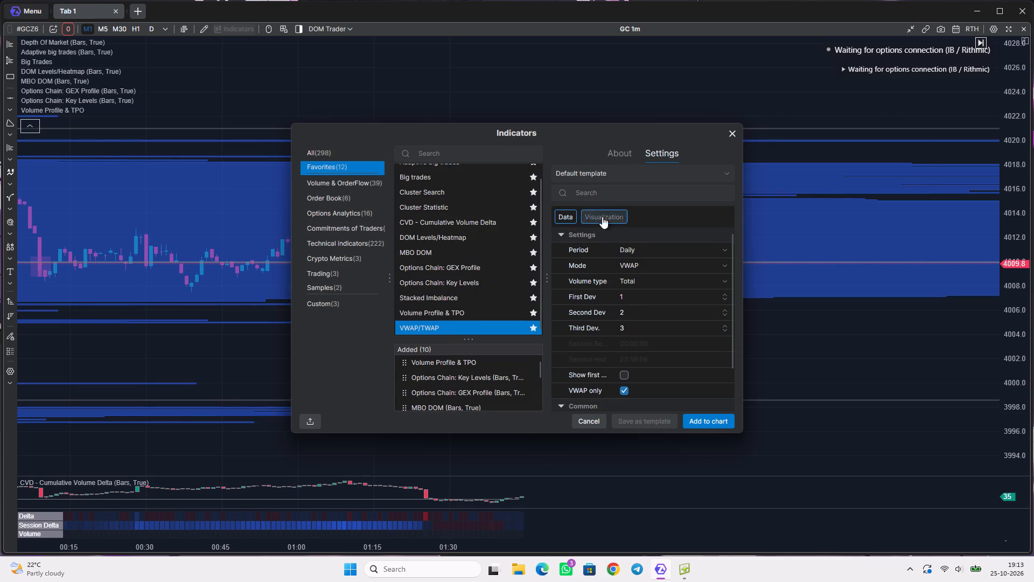
pyautogui.click(612, 155)
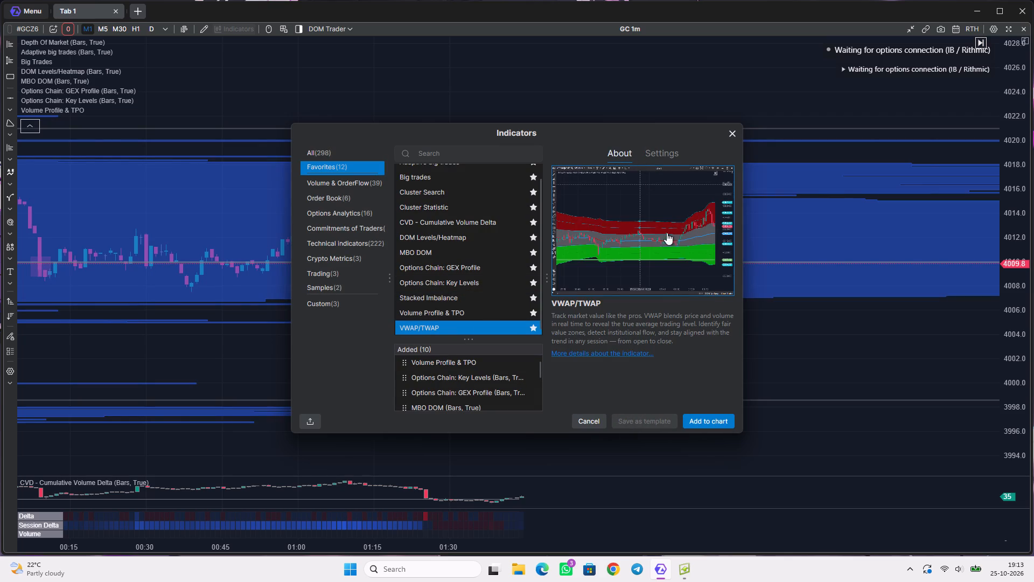
pyautogui.click(709, 420)
# Add the Stacked Imbalance indicator with its default template to the chart and close the indicator settings.
pyautogui.click(439, 293)
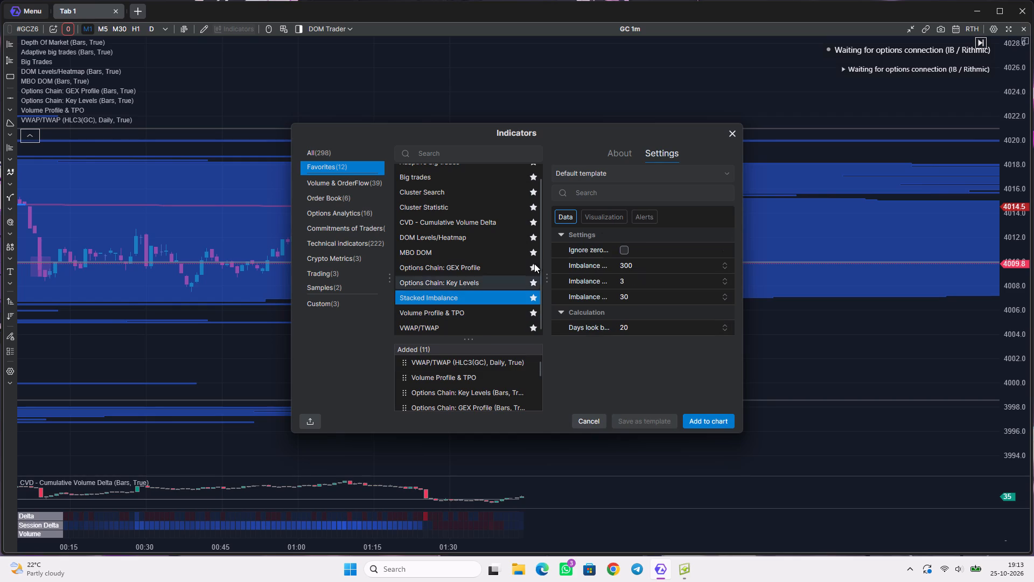
pyautogui.click(619, 150)
pyautogui.click(649, 149)
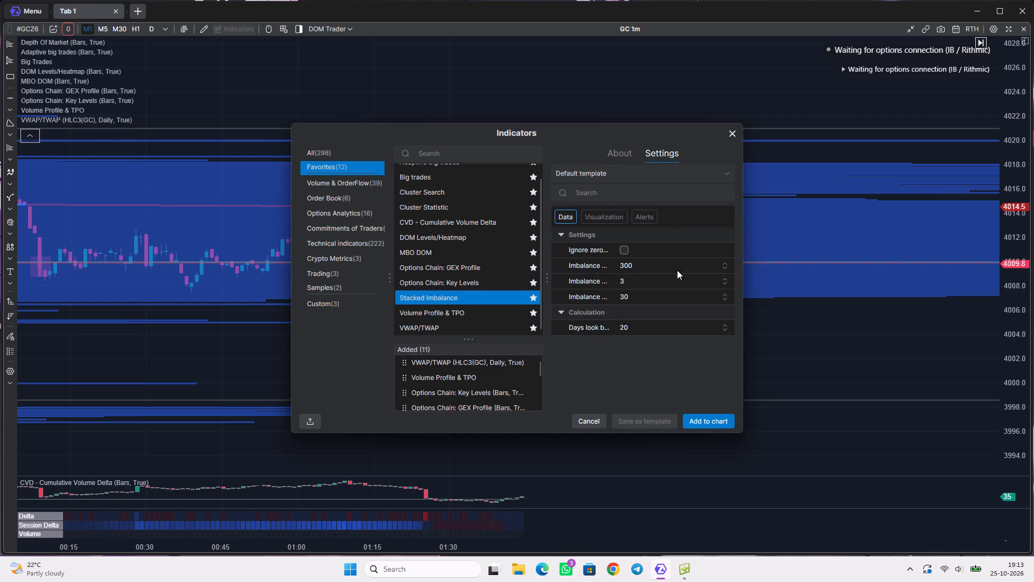
pyautogui.click(711, 425)
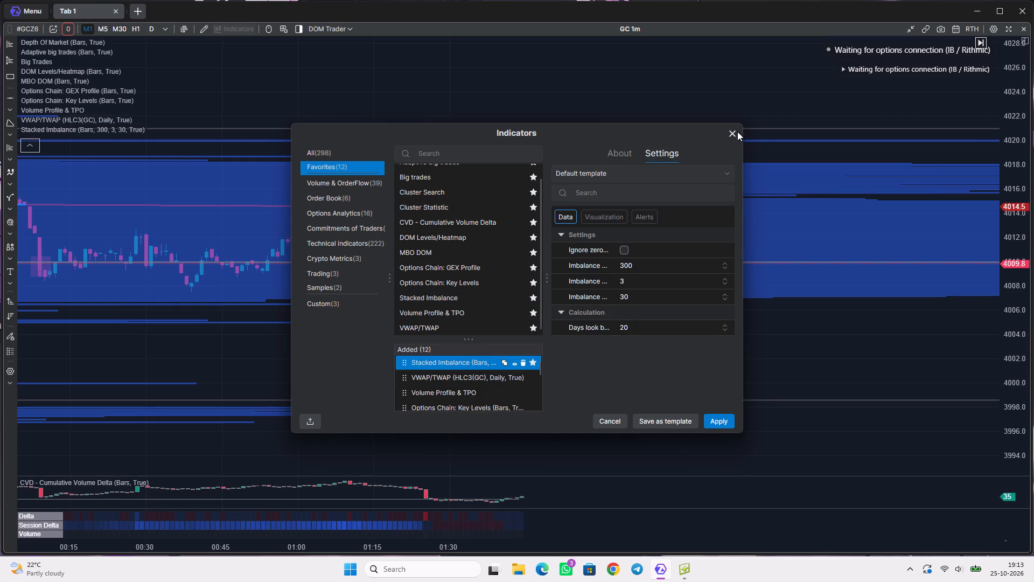
pyautogui.click(734, 132)
# Look over the one-minute GC session with the added volume profile, VWAP and big-trade markers.
pyautogui.scroll(-8, 562, 257)
pyautogui.scroll(1, 562, 257)
pyautogui.scroll(-17, 562, 257)
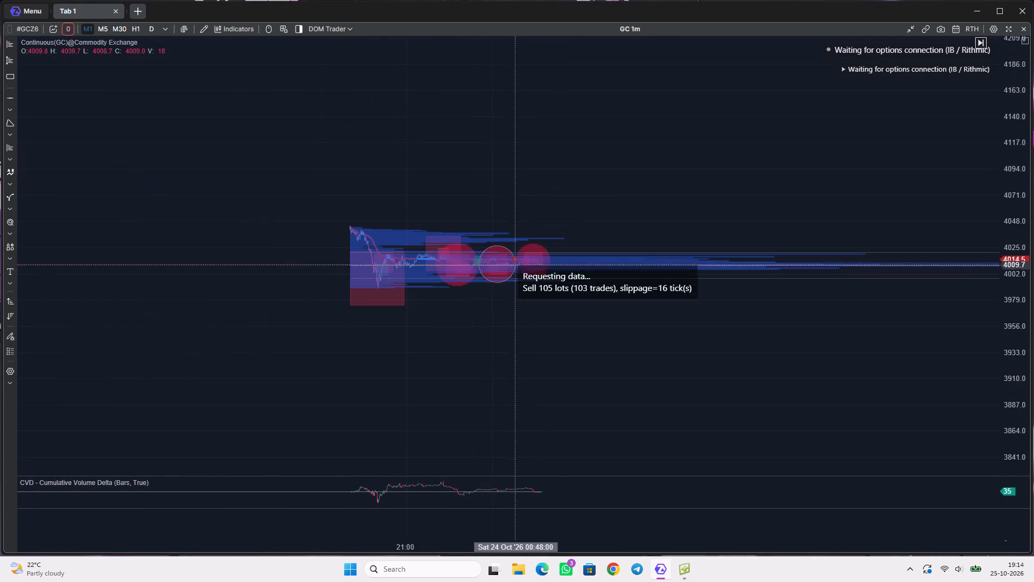
pyautogui.moveTo(422, 293); pyautogui.dragTo(522, 301)
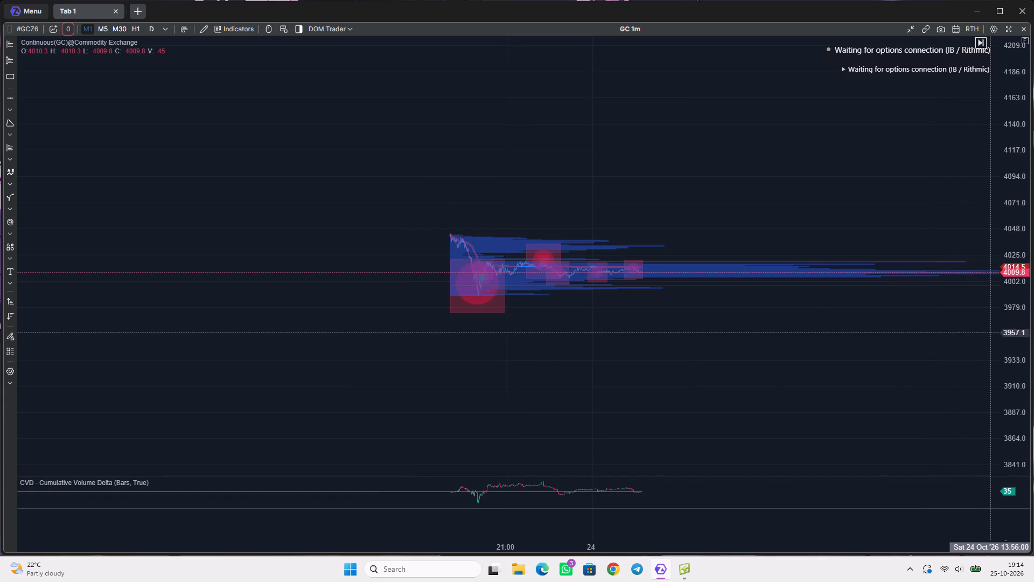
pyautogui.scroll(10, 991, 334)
pyautogui.moveTo(717, 243); pyautogui.dragTo(559, 356)
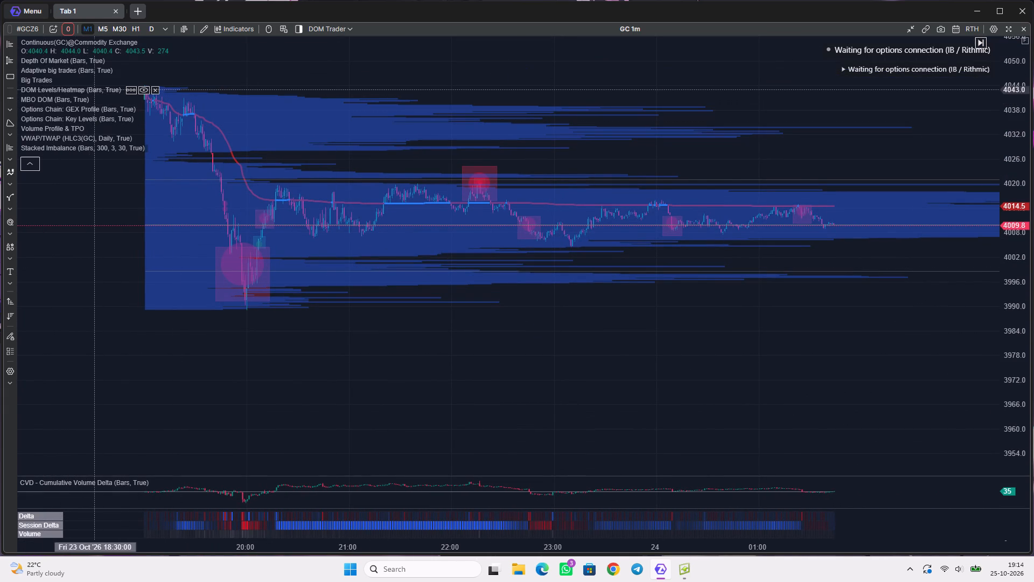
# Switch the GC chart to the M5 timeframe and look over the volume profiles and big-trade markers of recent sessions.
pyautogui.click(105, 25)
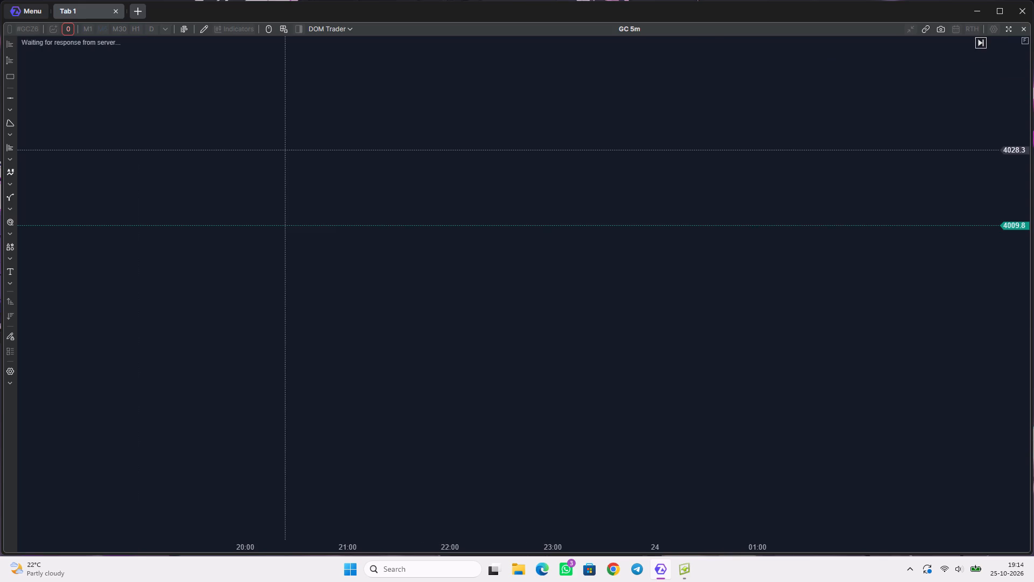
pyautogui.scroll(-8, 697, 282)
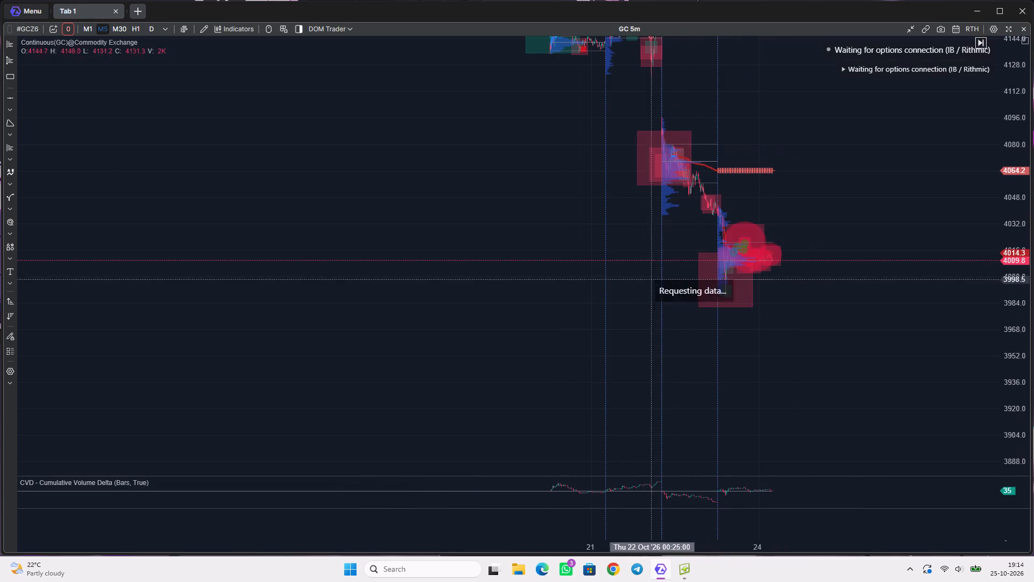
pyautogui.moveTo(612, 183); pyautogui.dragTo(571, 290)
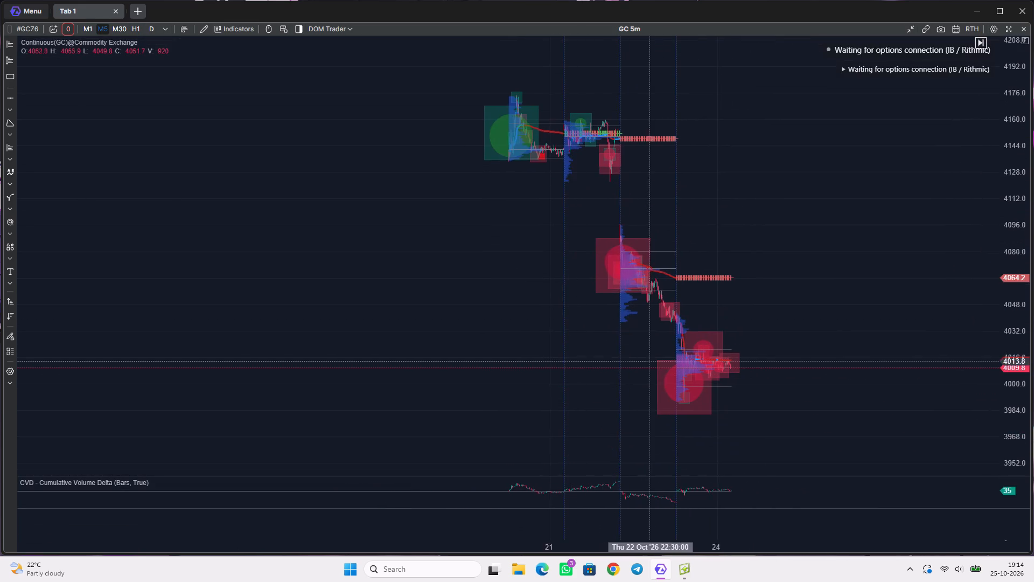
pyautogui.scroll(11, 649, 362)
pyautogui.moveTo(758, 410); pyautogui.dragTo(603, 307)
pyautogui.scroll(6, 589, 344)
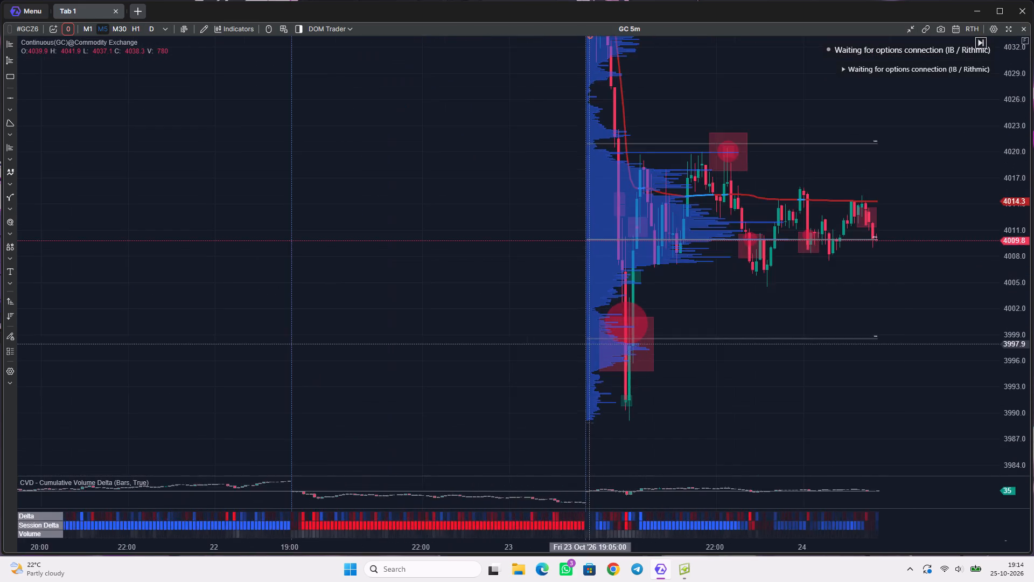
# Examine the bid-ask footprint of the 23 Oct 19:55 bar around price 3998 on the M5 chart.
pyautogui.scroll(5, 612, 359)
pyautogui.click(736, 357)
pyautogui.scroll(10, 652, 344)
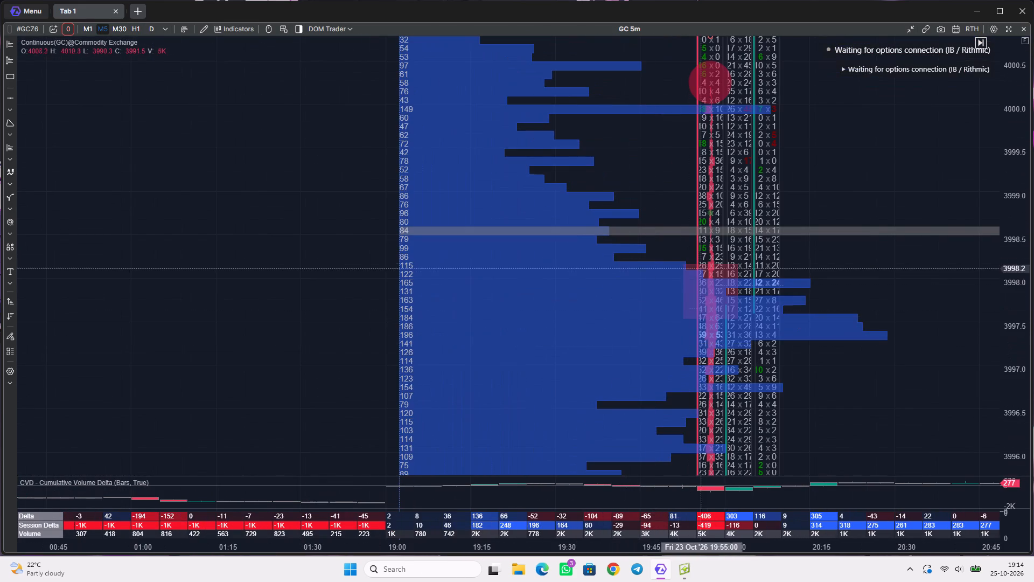
pyautogui.scroll(13, 723, 325)
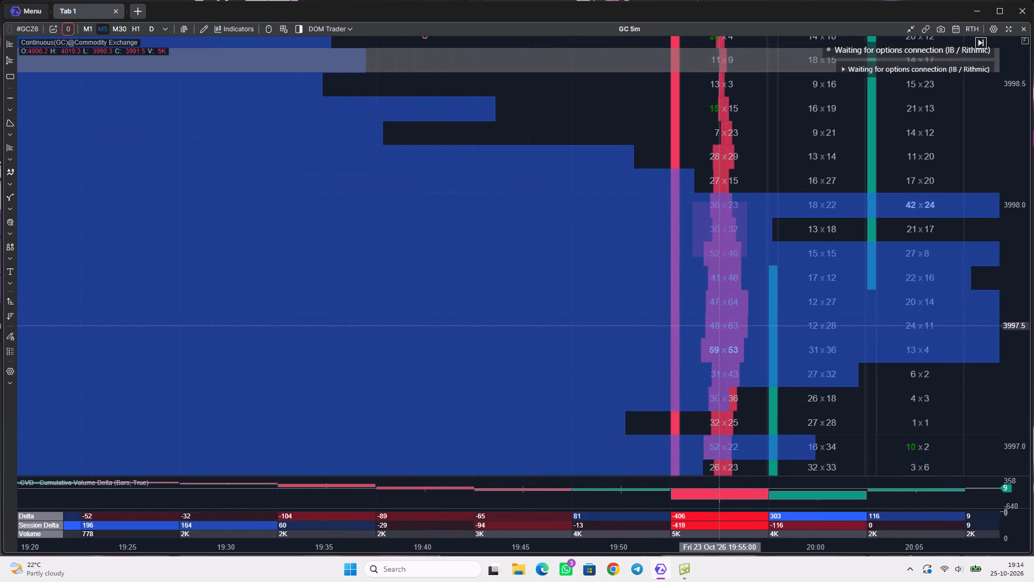
pyautogui.scroll(4, 719, 325)
pyautogui.scroll(-16, 719, 325)
pyautogui.scroll(-19, 718, 325)
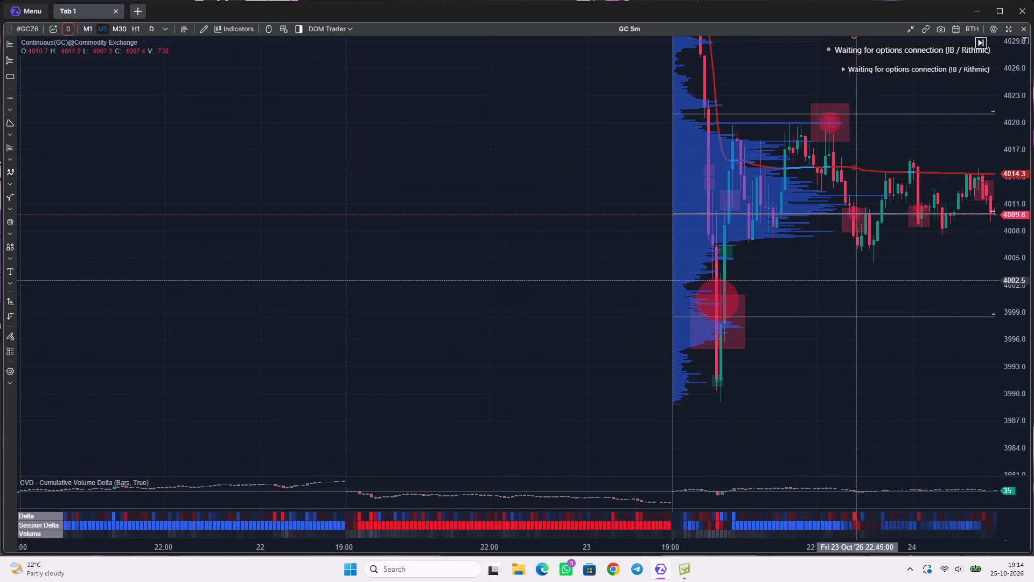
# Examine the most recent M5 candles against the VWAP line, value area levels and big-trade markers.
pyautogui.moveTo(858, 280); pyautogui.dragTo(660, 290)
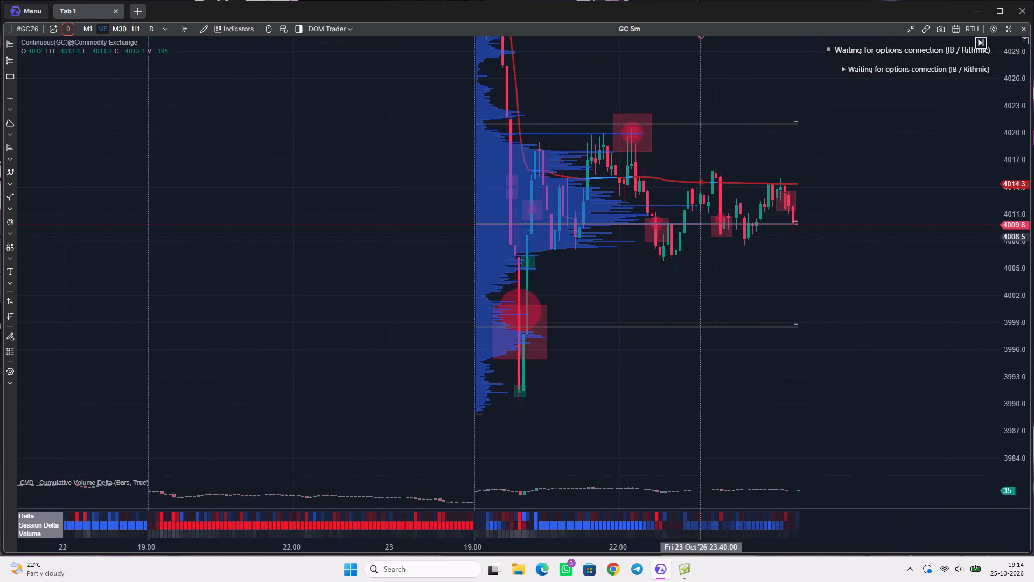
pyautogui.scroll(2, 680, 260)
pyautogui.moveTo(808, 242); pyautogui.dragTo(621, 288)
pyautogui.scroll(5, 638, 259)
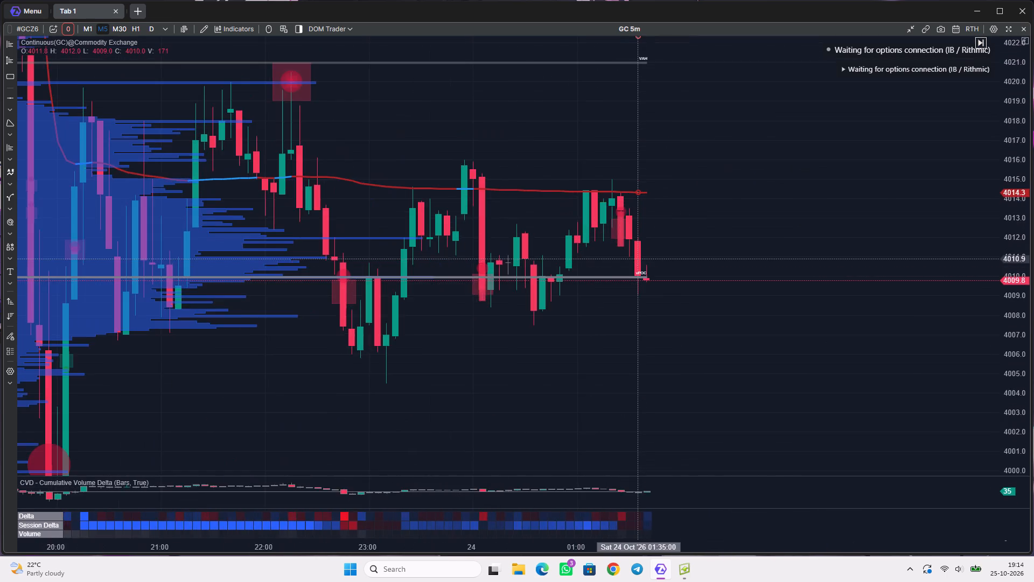
pyautogui.scroll(11, 638, 259)
pyautogui.scroll(-16, 638, 259)
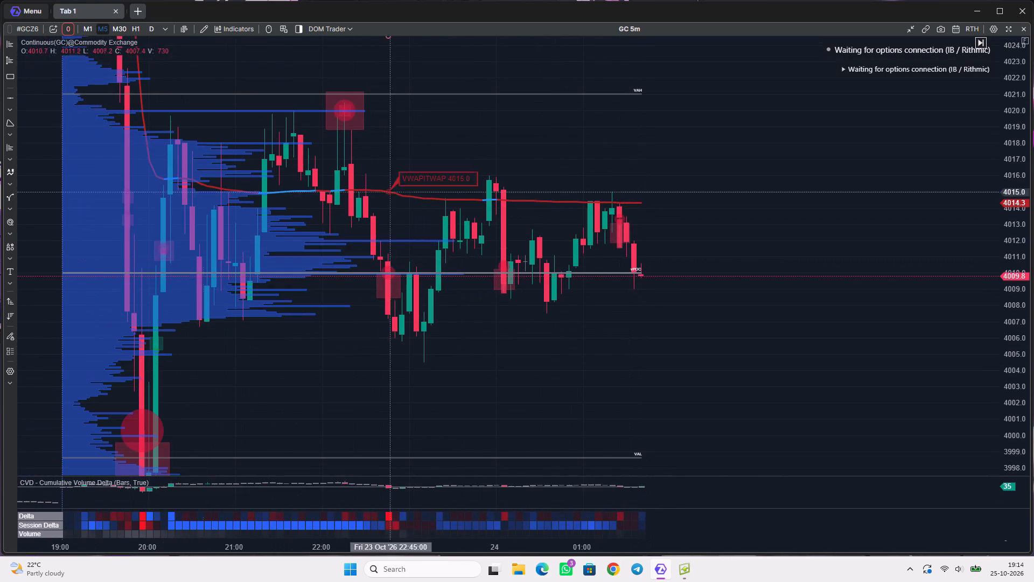
# Switch the GC chart back to the M1 timeframe.
pyautogui.click(90, 29)
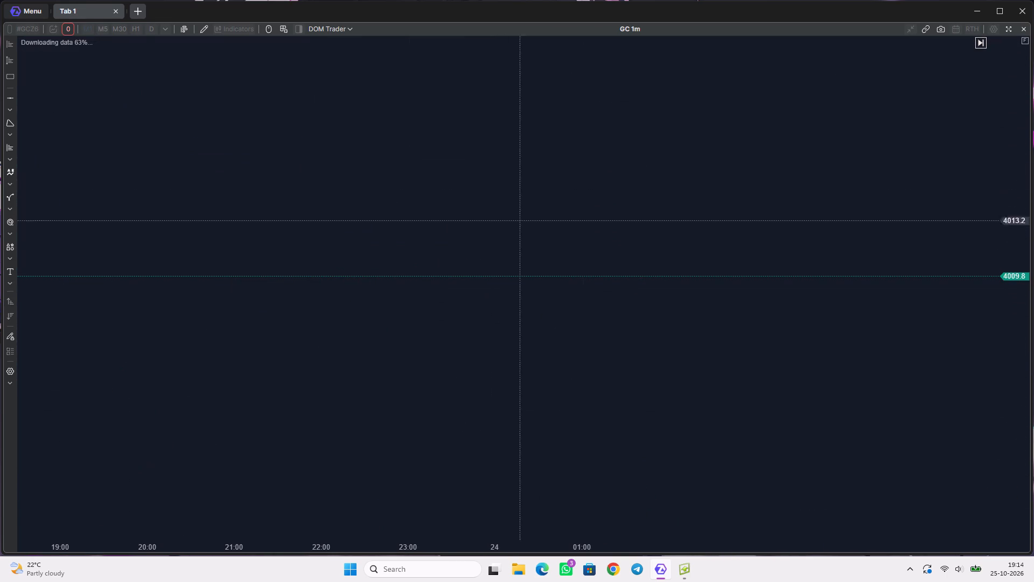
# Limit the M1 chart's loaded history with a days count of 10 and apply it.
pyautogui.scroll(-20, 545, 297)
pyautogui.scroll(-7, 545, 297)
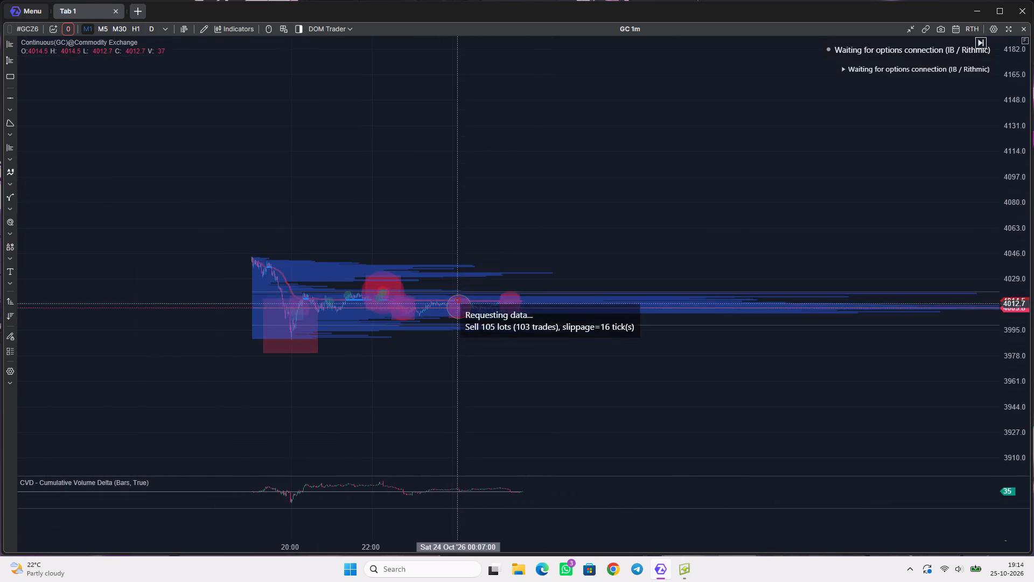
pyautogui.moveTo(195, 172); pyautogui.dragTo(344, 185)
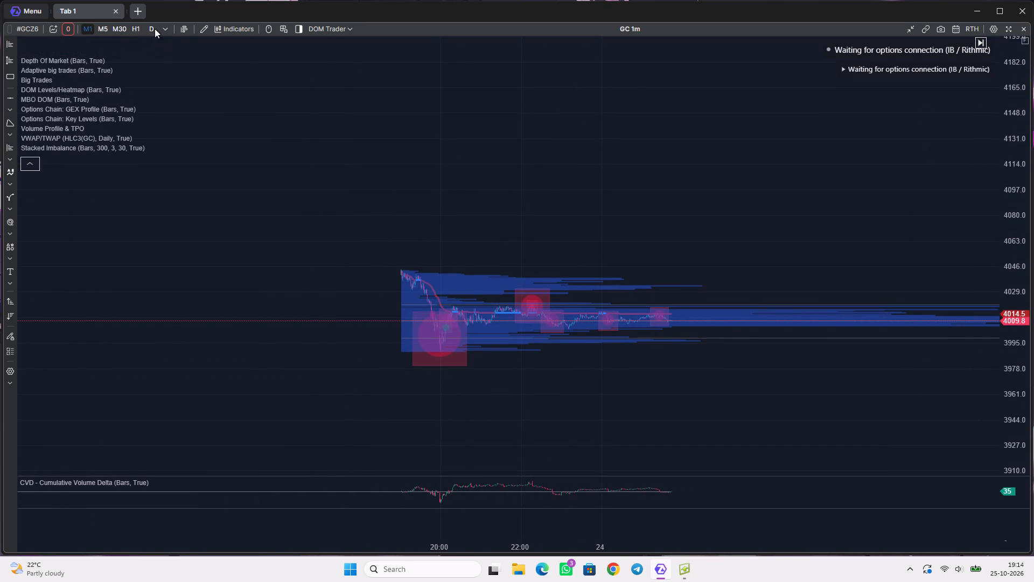
pyautogui.click(165, 27)
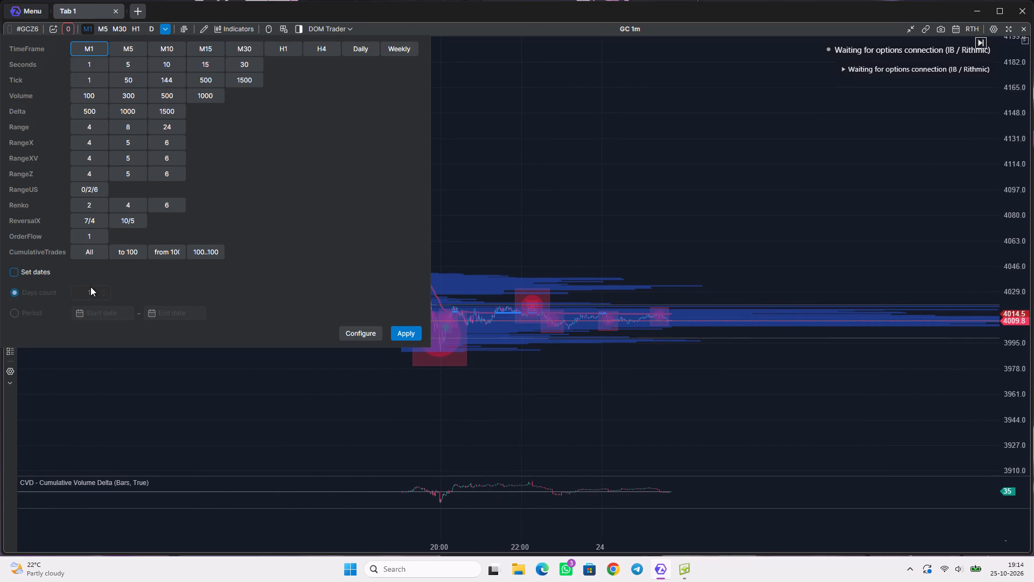
pyautogui.click(90, 287)
pyautogui.click(14, 272)
pyautogui.click(94, 291)
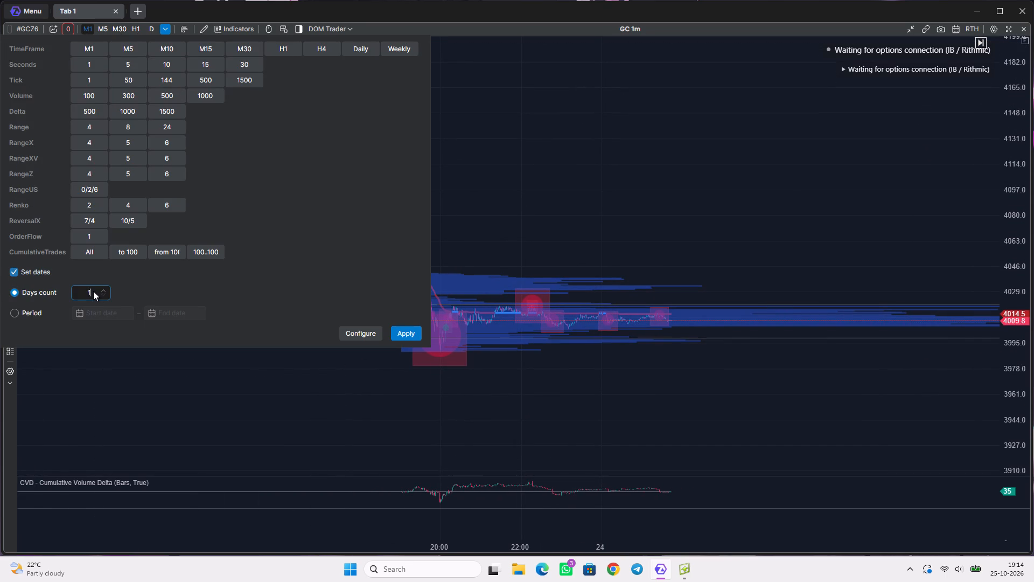
pyautogui.press('BackSpace')
pyautogui.write('10')
pyautogui.click(414, 329)
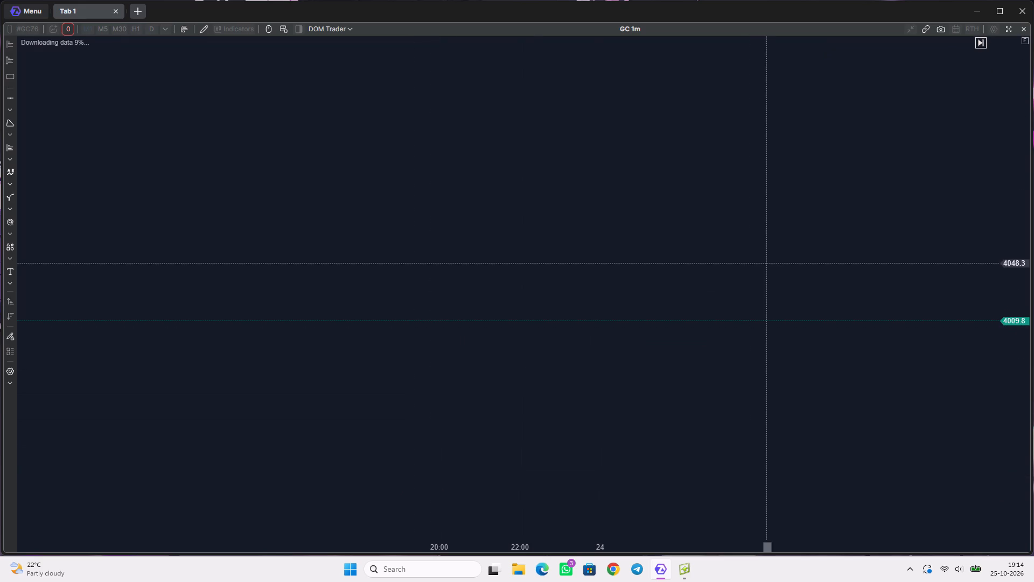
# Switch the GC chart's trading session from RTH to ETH.
pyautogui.click(982, 46)
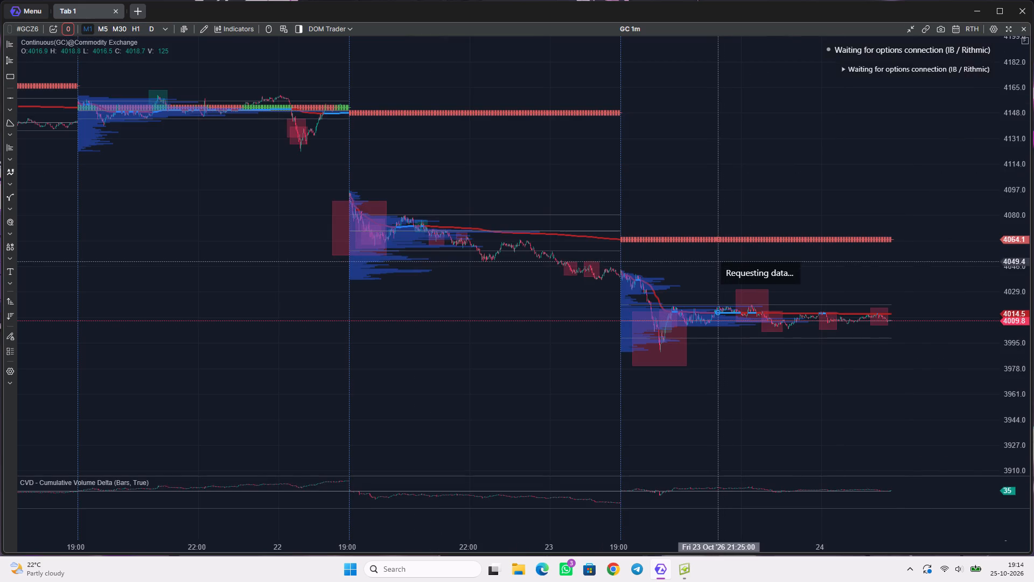
pyautogui.scroll(-9, 715, 265)
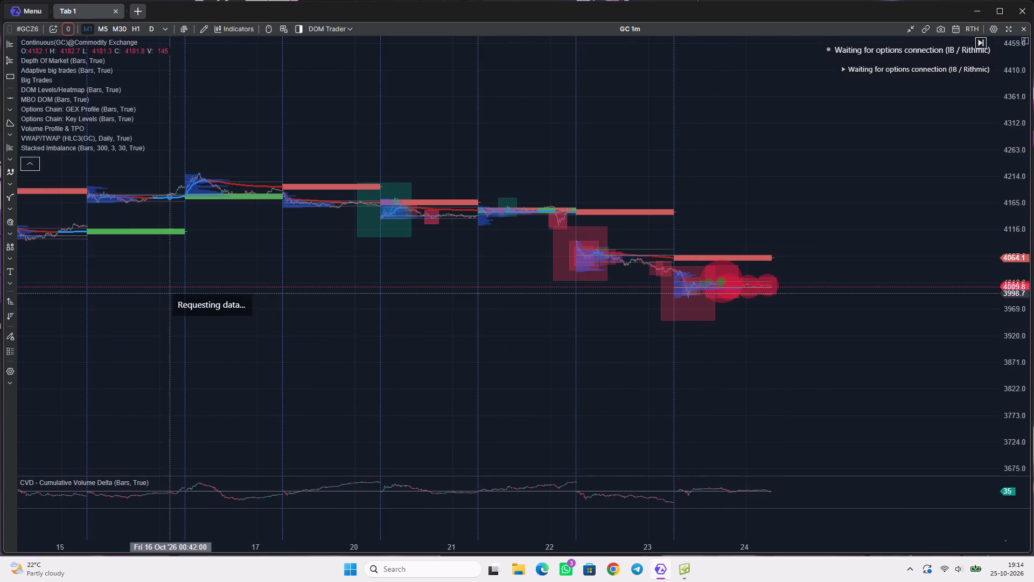
pyautogui.moveTo(155, 291); pyautogui.dragTo(287, 268)
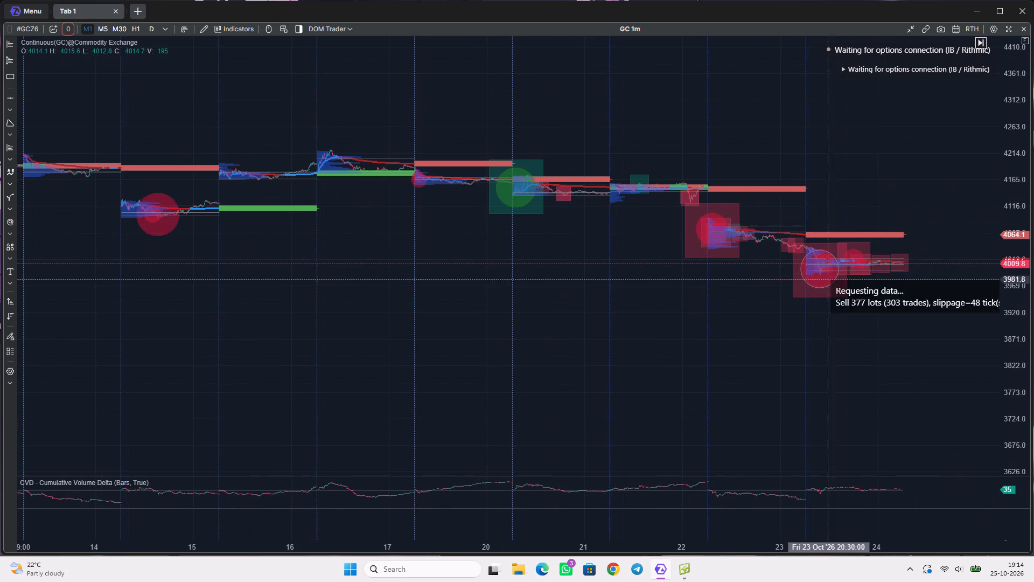
pyautogui.scroll(4, 842, 282)
pyautogui.click(967, 28)
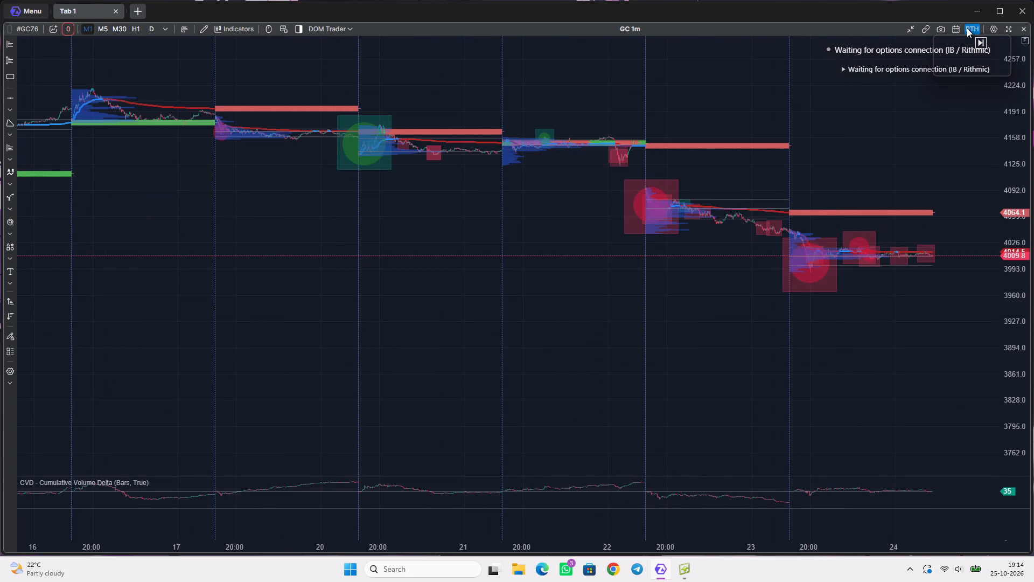
pyautogui.click(975, 40)
pyautogui.click(871, 44)
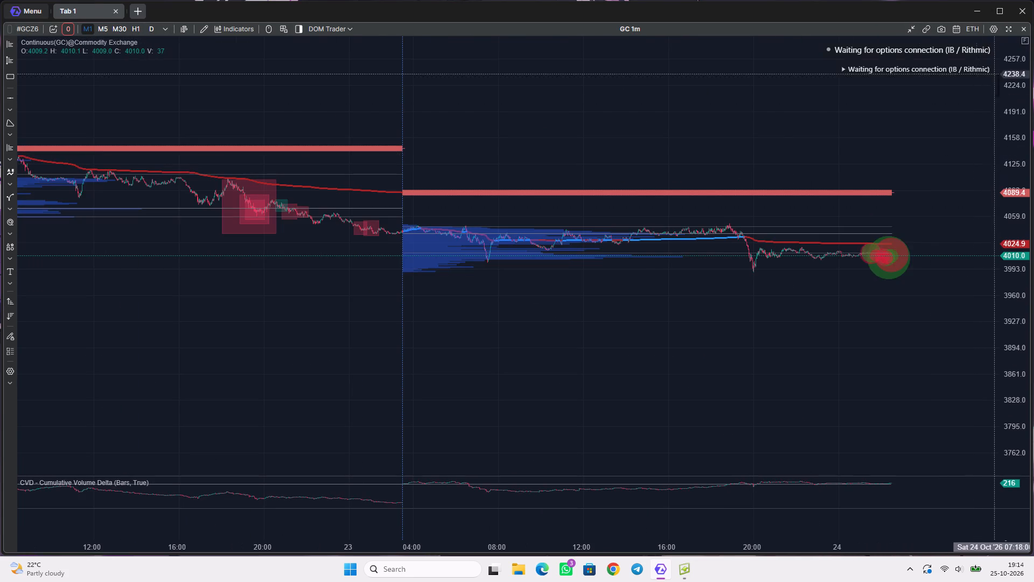
# Hide the VWAP/TWAP, Options Chain Key Levels and GEX Profile, MBO DOM, DOM Levels/Heatmap, Adaptive big trades and Big Trades indicators.
pyautogui.scroll(-1, 791, 156)
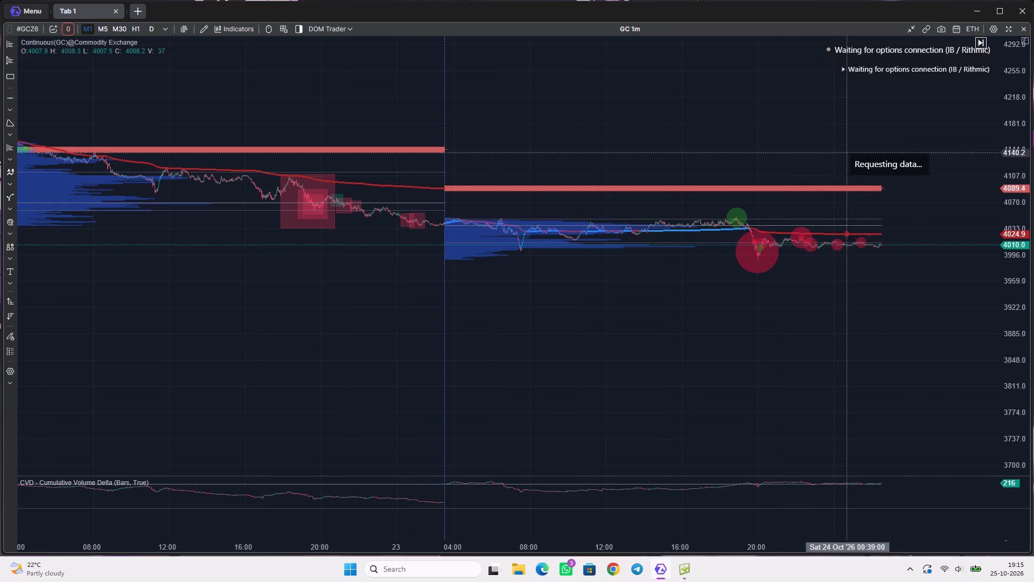
pyautogui.moveTo(872, 150); pyautogui.dragTo(791, 151)
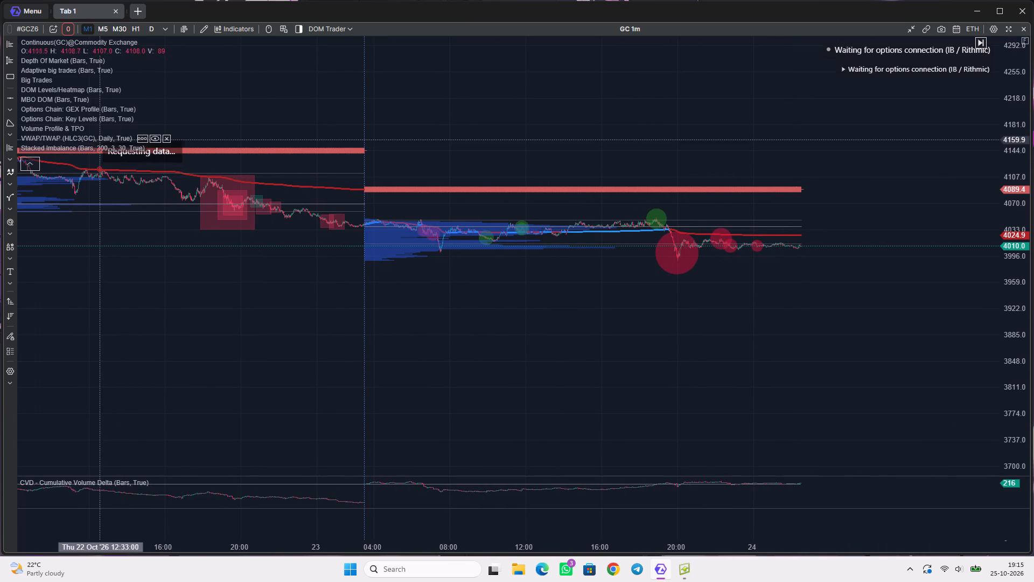
pyautogui.click(154, 140)
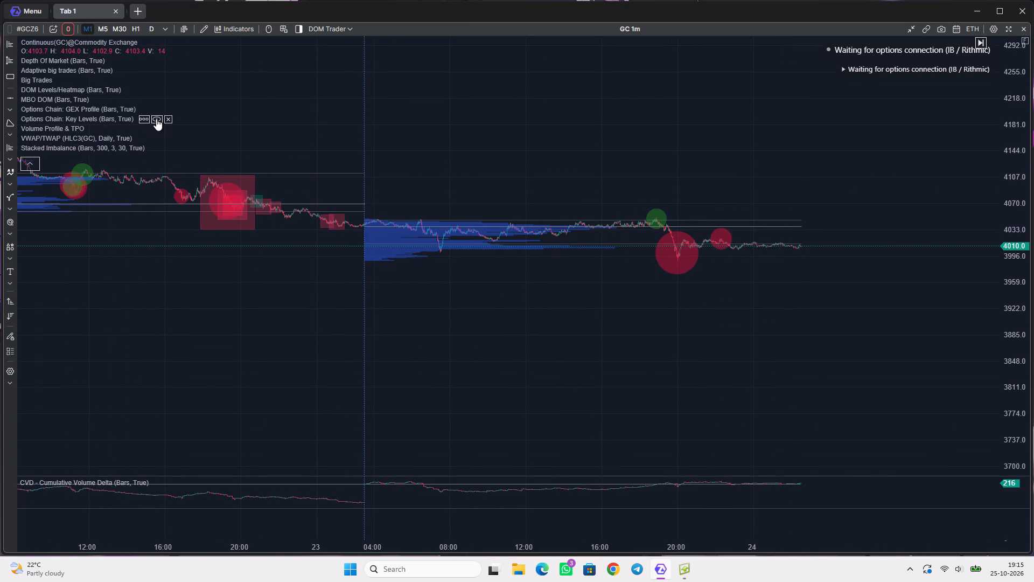
pyautogui.click(156, 119)
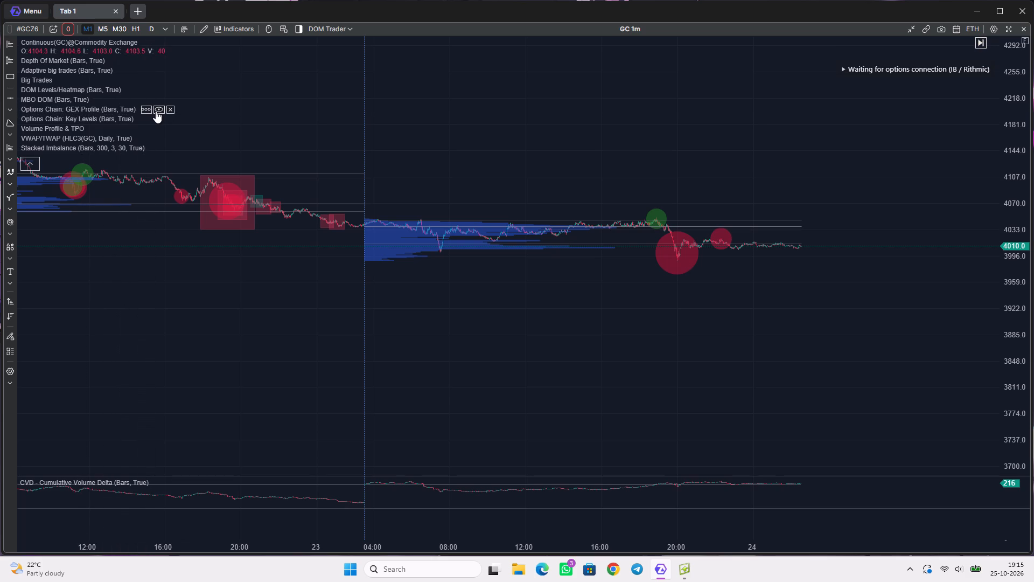
pyautogui.click(156, 110)
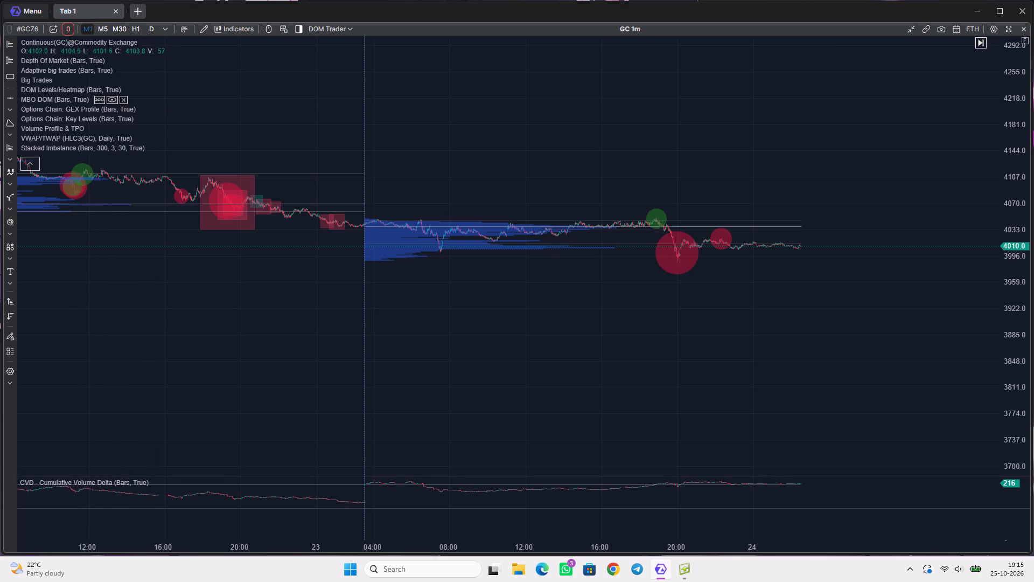
pyautogui.click(110, 100)
pyautogui.click(140, 88)
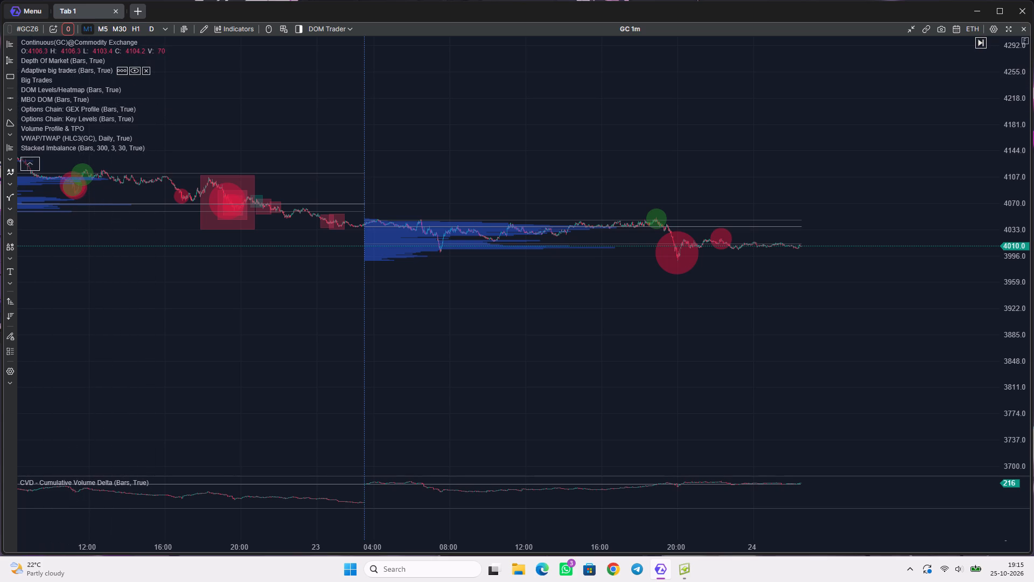
pyautogui.click(134, 70)
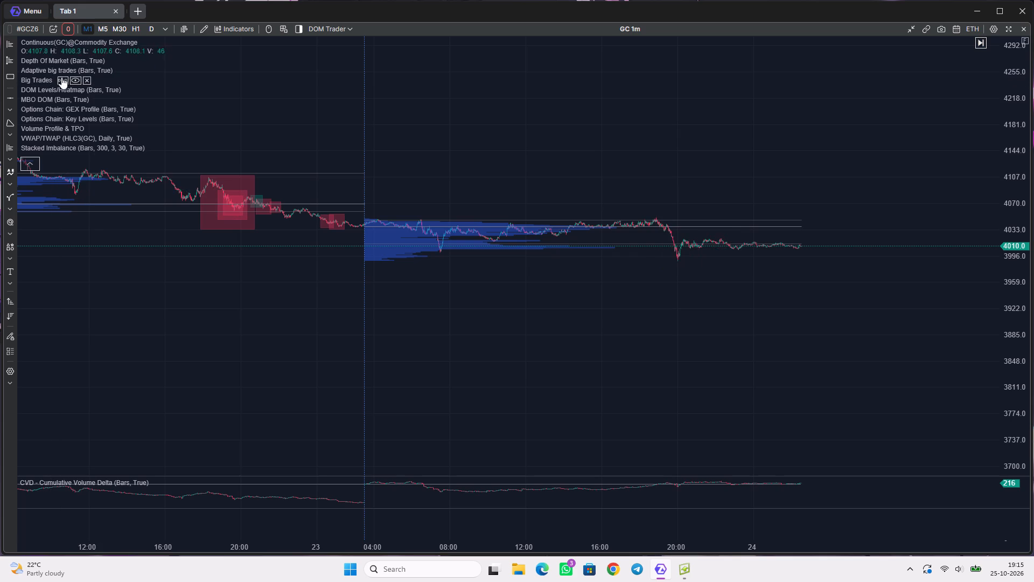
pyautogui.click(75, 80)
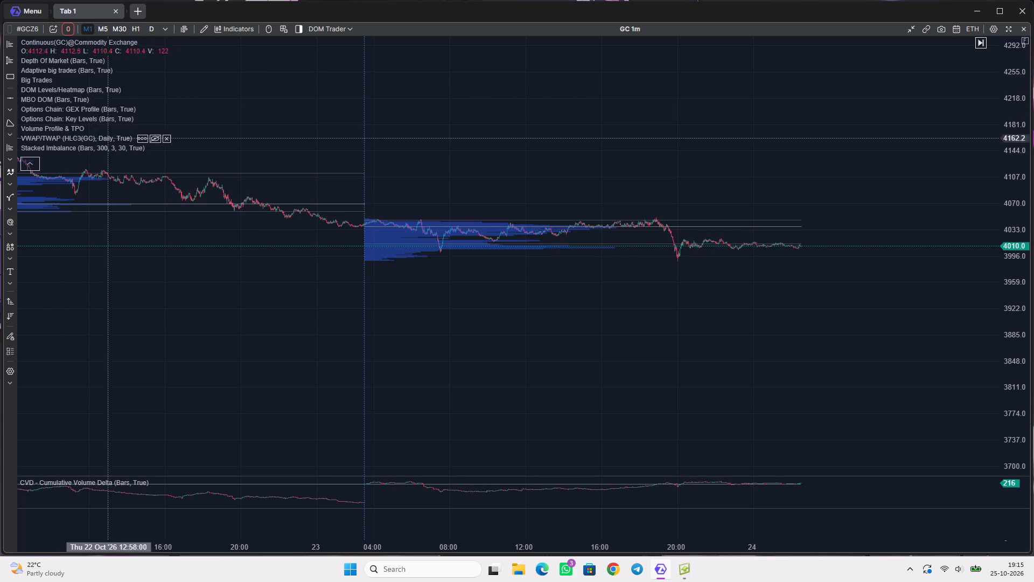
pyautogui.click(505, 287)
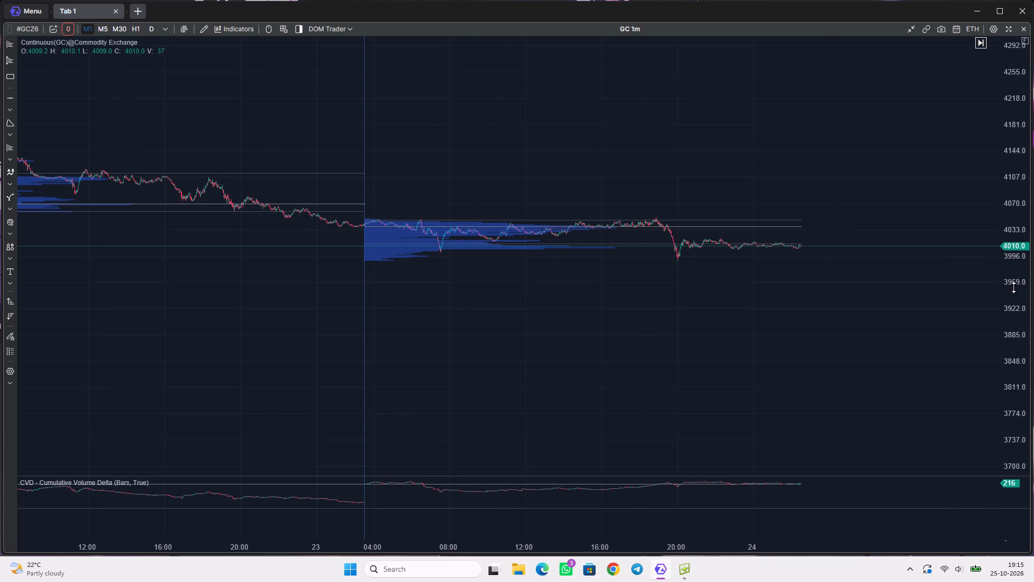
# Show the Options Chain: GEX Profile indicator on the chart again.
pyautogui.scroll(20, 1014, 287)
pyautogui.scroll(20, 1014, 287)
pyautogui.scroll(1, 1014, 287)
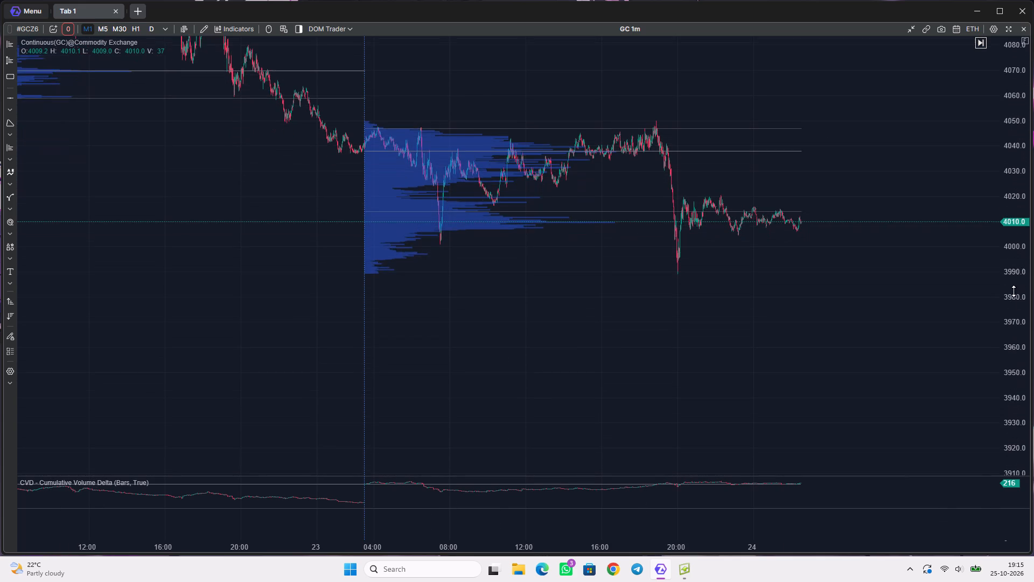
pyautogui.scroll(14, 1014, 291)
pyautogui.moveTo(668, 138); pyautogui.dragTo(657, 234)
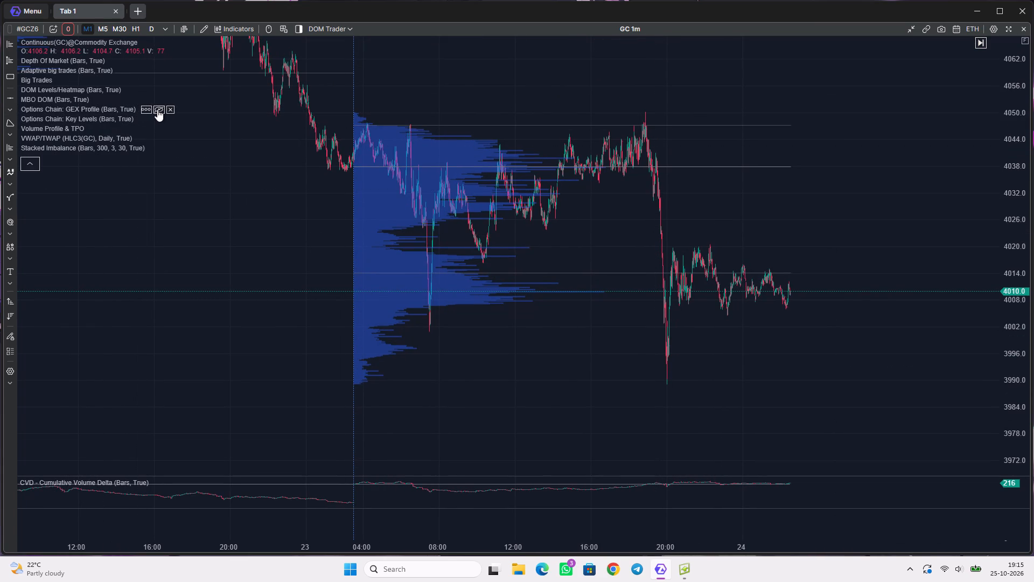
pyautogui.click(157, 109)
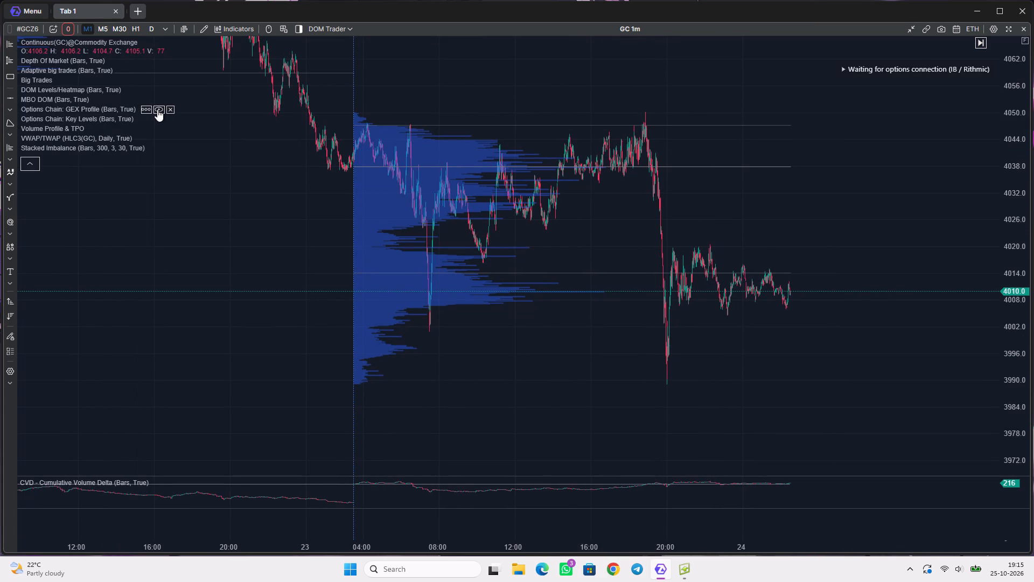
# Examine the daily volume profiles and value area lines of the 22 and 23 October sessions.
pyautogui.scroll(-8, 371, 274)
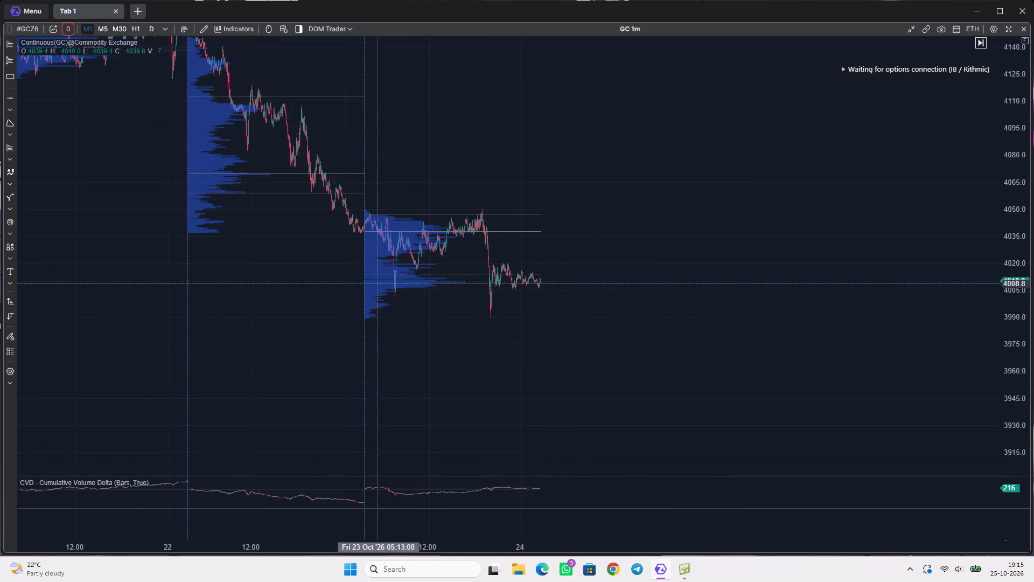
pyautogui.scroll(10, 397, 303)
pyautogui.moveTo(441, 294); pyautogui.dragTo(539, 348)
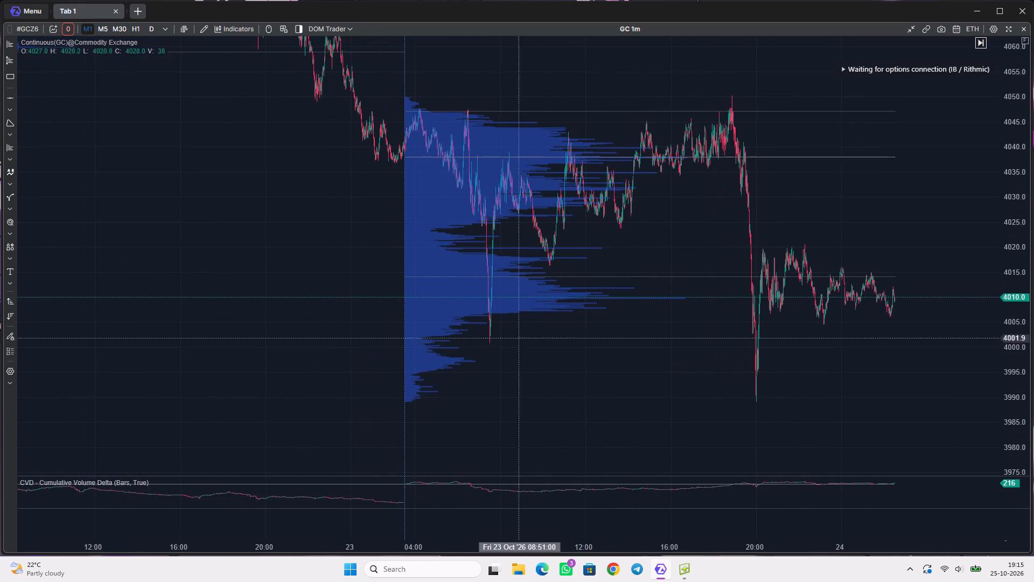
pyautogui.scroll(-9, 458, 327)
pyautogui.scroll(5, 437, 264)
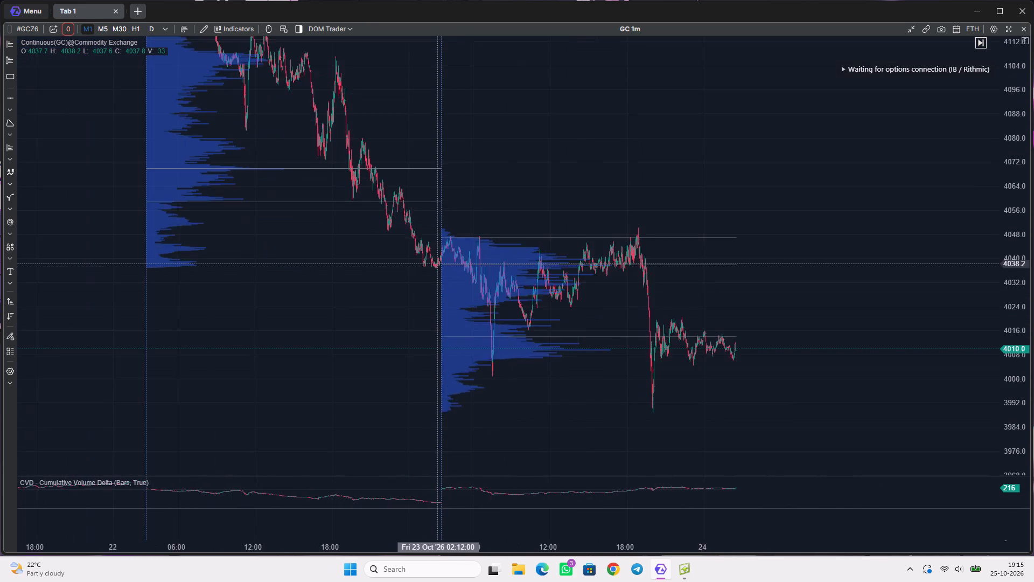
pyautogui.scroll(1, 437, 264)
pyautogui.scroll(-1, 437, 264)
pyautogui.scroll(11, 437, 264)
pyautogui.scroll(-10, 437, 263)
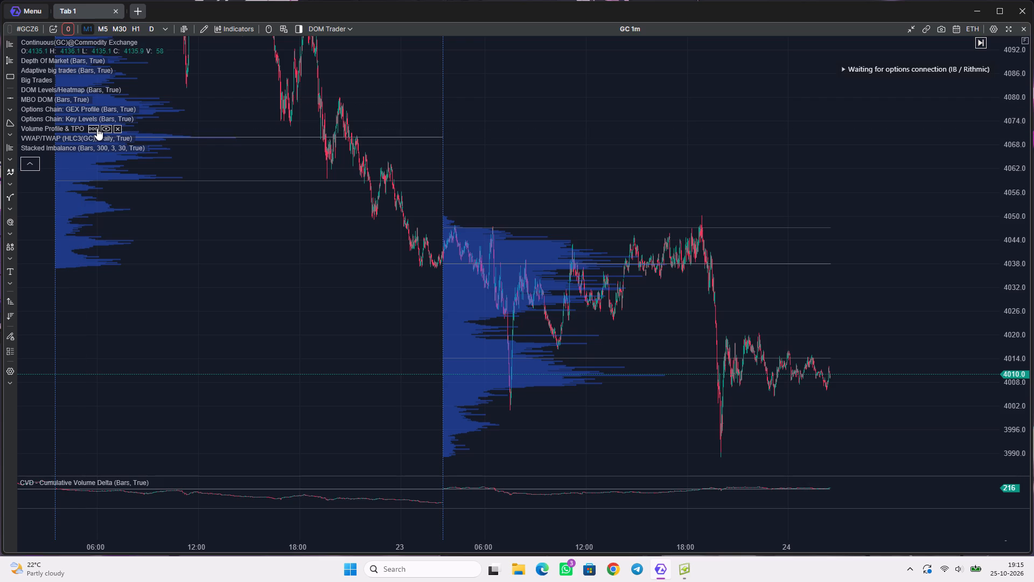
# Change the Volume Profile & TPO indicator's mode to TPO and apply it.
pyautogui.click(95, 128)
pyautogui.moveTo(599, 135); pyautogui.dragTo(453, 123)
pyautogui.moveTo(455, 114); pyautogui.dragTo(304, 115)
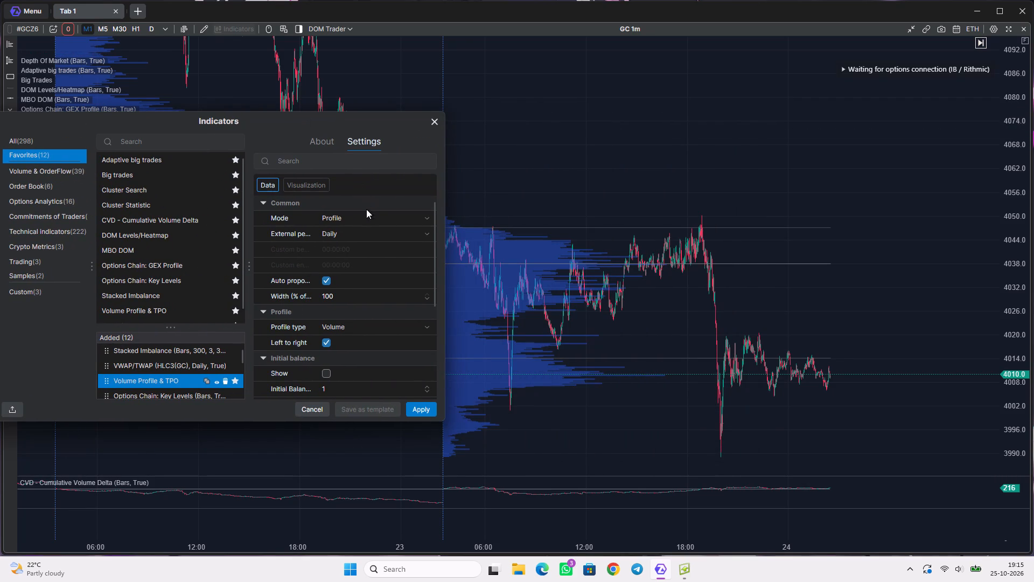
pyautogui.click(365, 218)
pyautogui.click(351, 252)
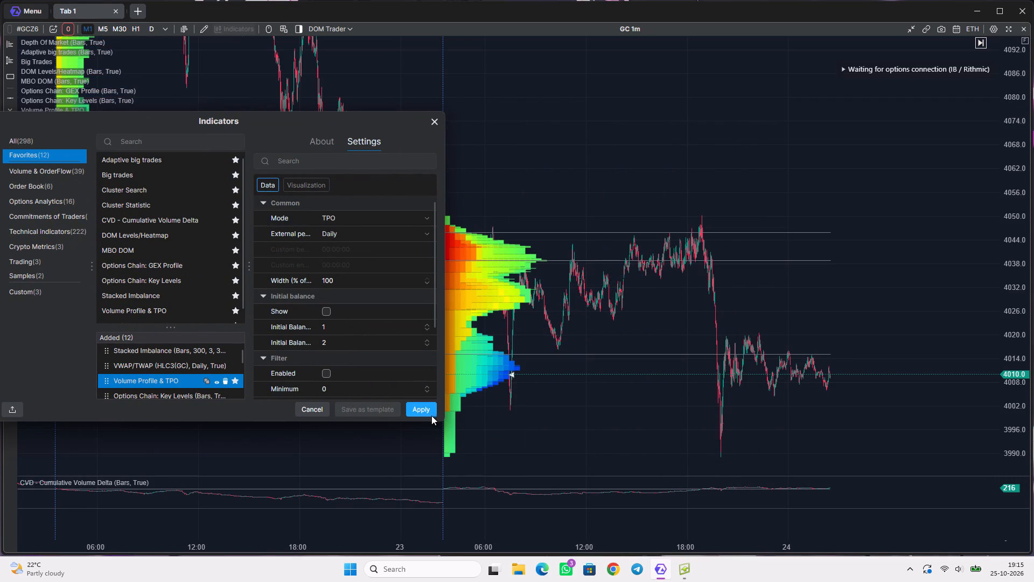
pyautogui.click(426, 410)
# Examine the 23 October TPO profile, from its individual letter blocks out to the full session shape.
pyautogui.scroll(10, 467, 356)
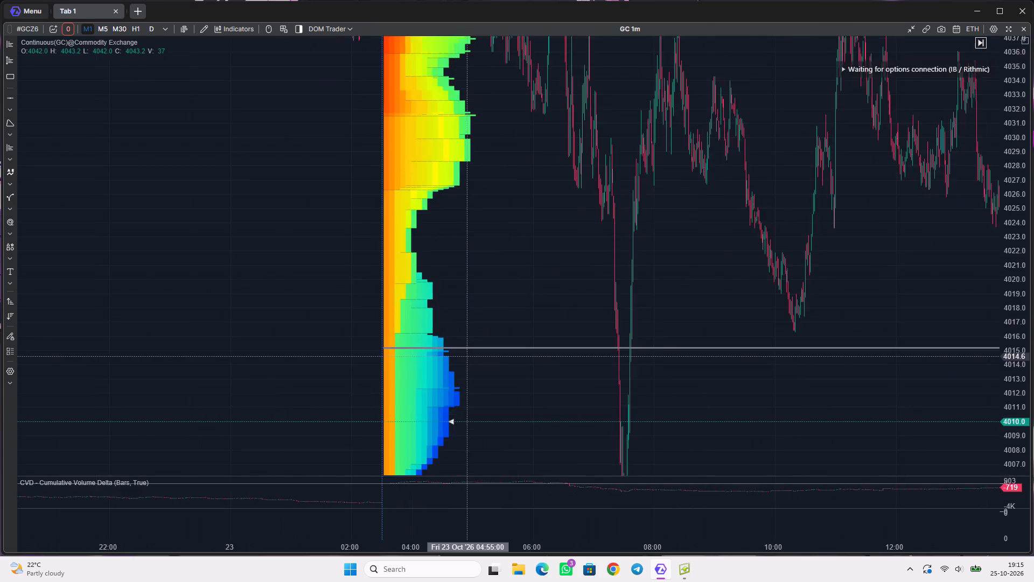
pyautogui.scroll(4, 467, 356)
pyautogui.scroll(11, 397, 356)
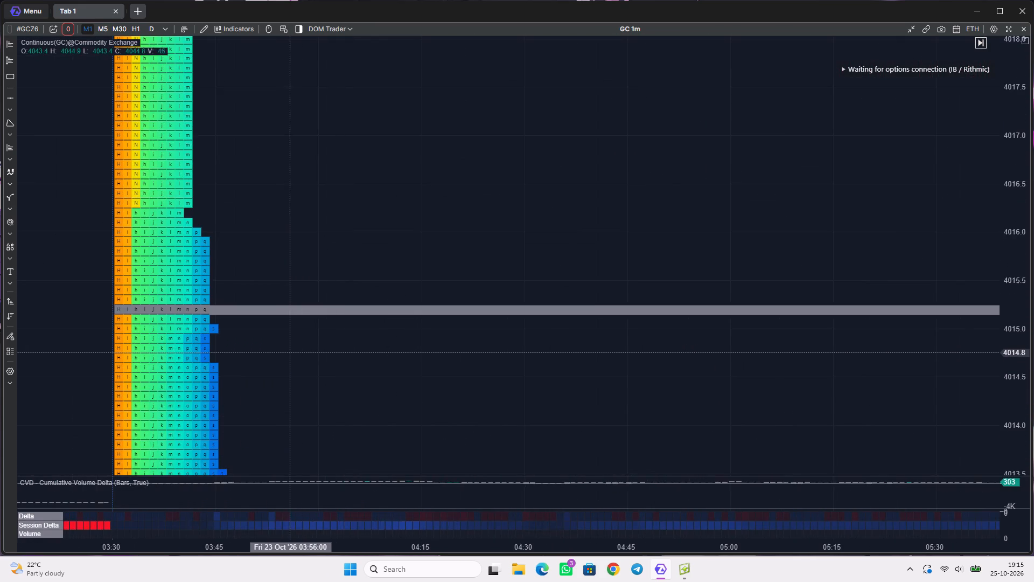
pyautogui.scroll(4, 276, 352)
pyautogui.scroll(4, 197, 356)
pyautogui.scroll(-14, 197, 356)
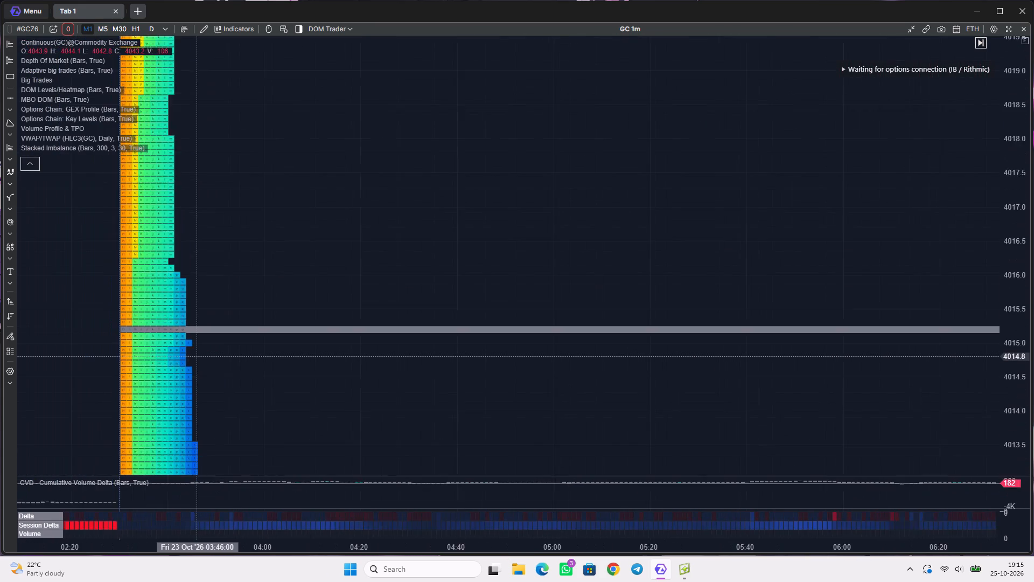
pyautogui.scroll(-14, 197, 356)
pyautogui.scroll(-8, 197, 356)
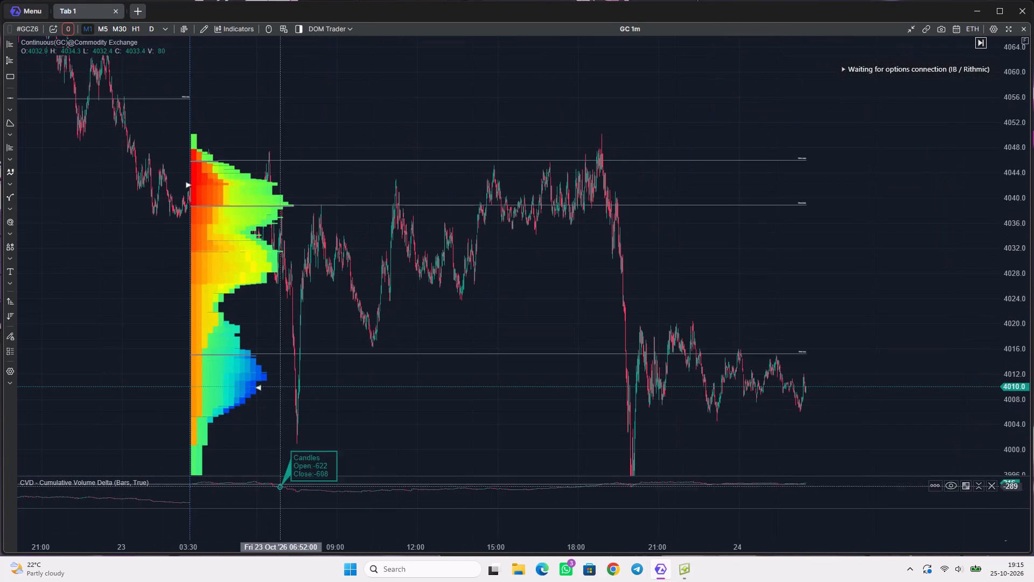
pyautogui.scroll(-5, 186, 316)
pyautogui.moveTo(216, 308); pyautogui.dragTo(413, 306)
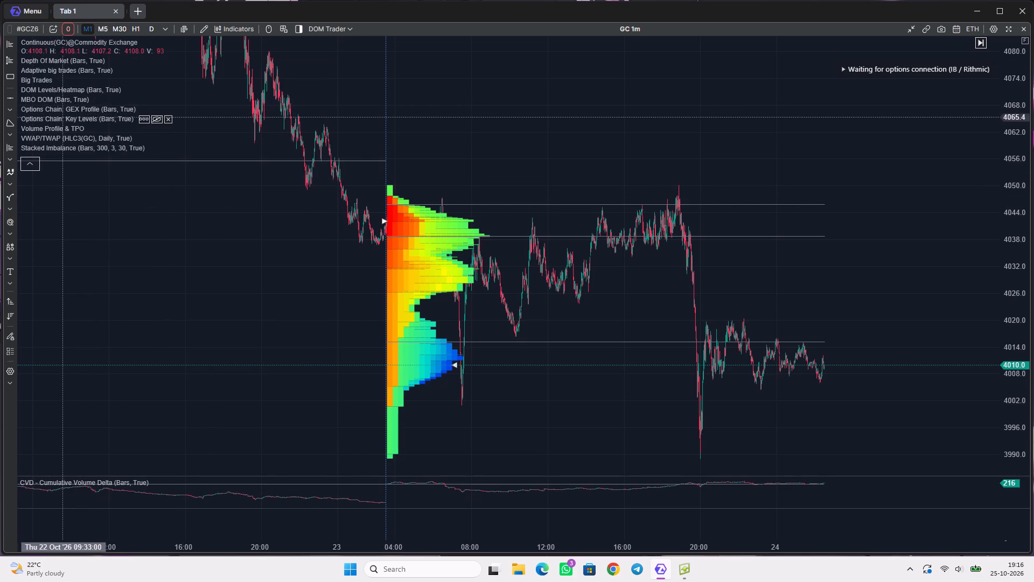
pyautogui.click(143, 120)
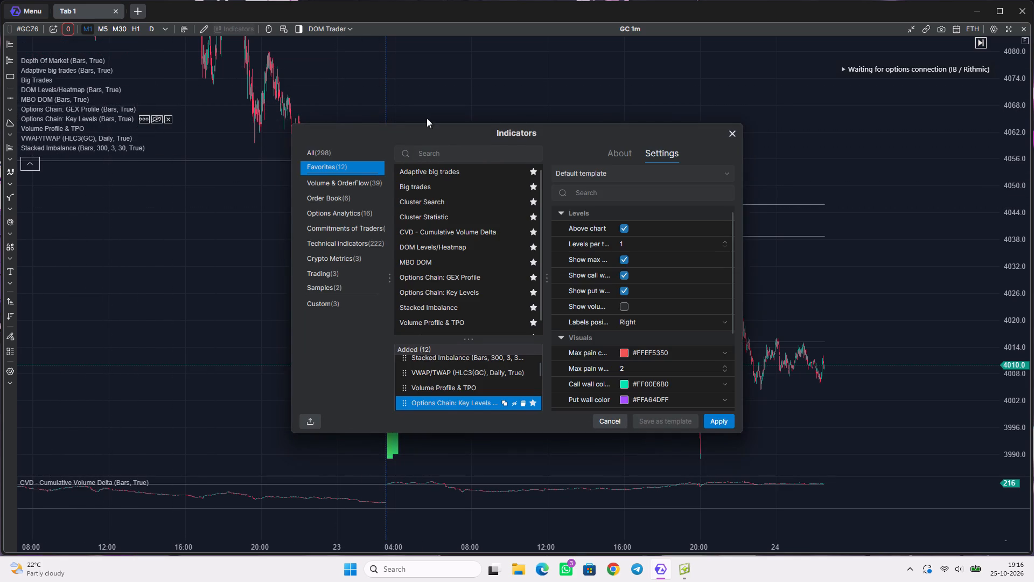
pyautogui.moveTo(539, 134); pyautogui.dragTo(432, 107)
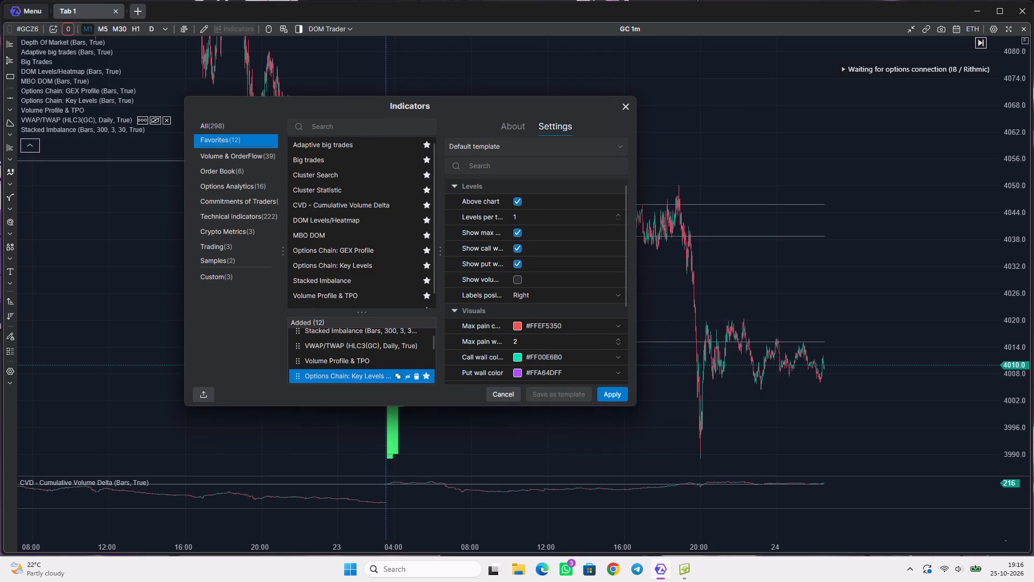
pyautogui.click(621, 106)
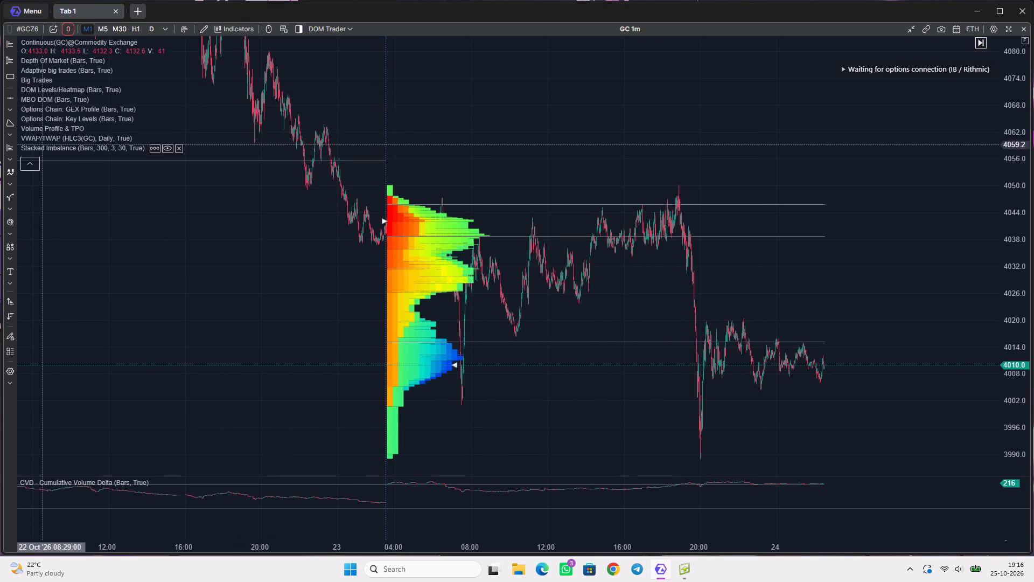
# Change the Volume Profile & TPO indicator's mode to Profile.
pyautogui.click(96, 127)
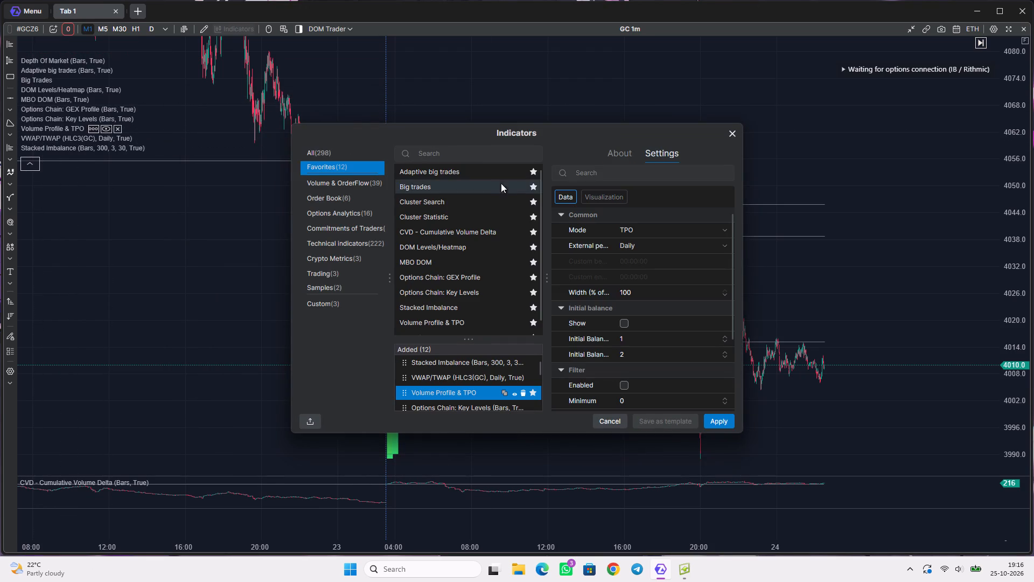
pyautogui.click(661, 226)
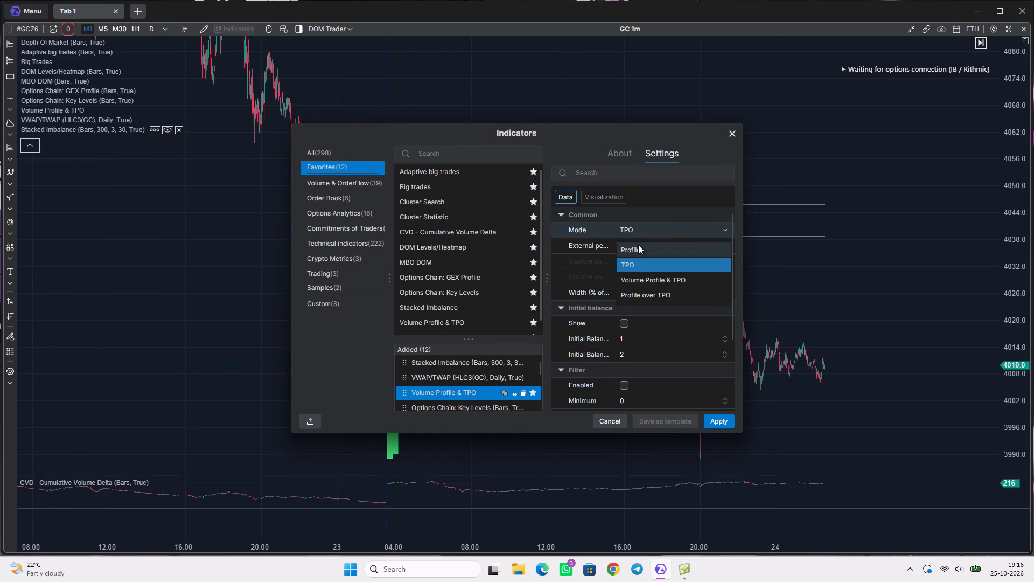
pyautogui.click(638, 245)
pyautogui.moveTo(602, 138); pyautogui.dragTo(503, 114)
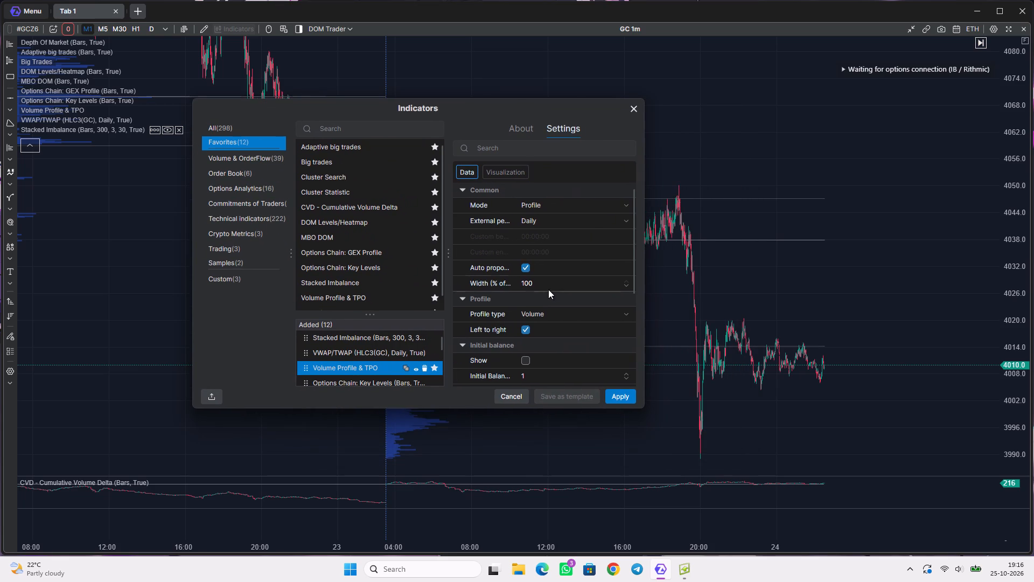
# Turn on the initial balance display for the Volume Profile & TPO indicator and apply the settings.
pyautogui.scroll(-4, 545, 292)
pyautogui.click(526, 299)
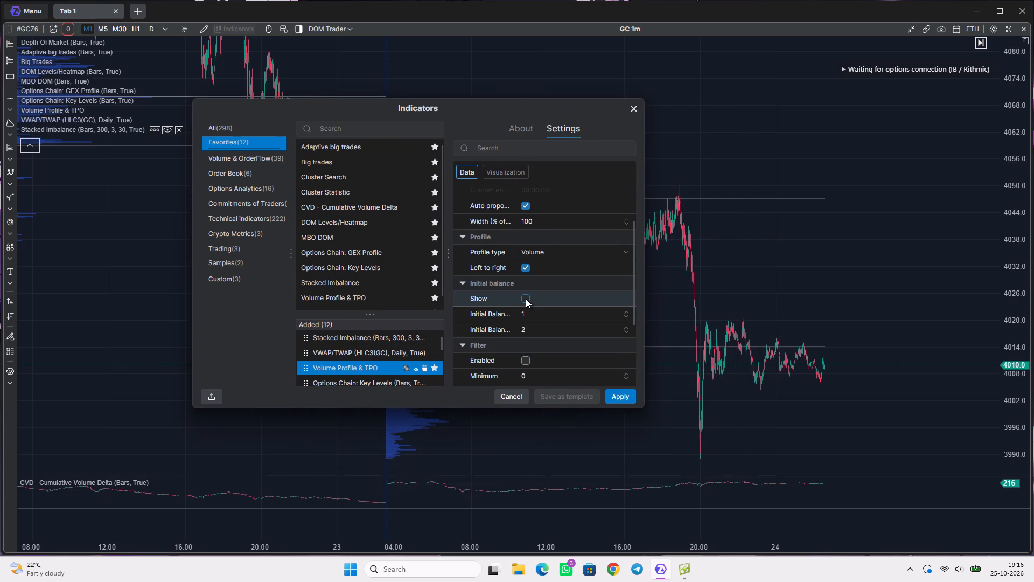
pyautogui.moveTo(460, 108); pyautogui.dragTo(804, 133)
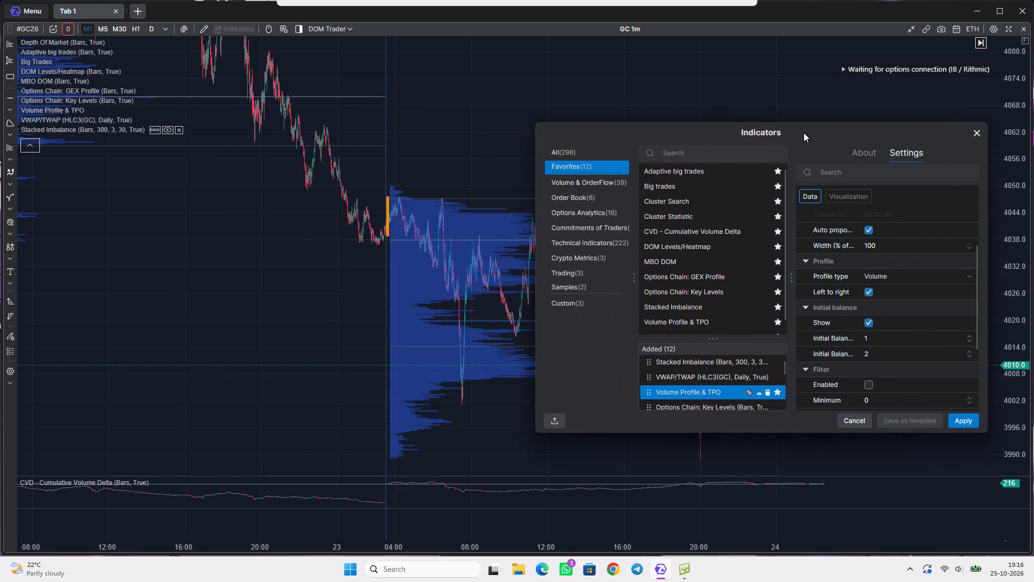
pyautogui.moveTo(804, 133); pyautogui.dragTo(807, 133)
pyautogui.scroll(-7, 283, 211)
pyautogui.moveTo(163, 202); pyautogui.dragTo(268, 286)
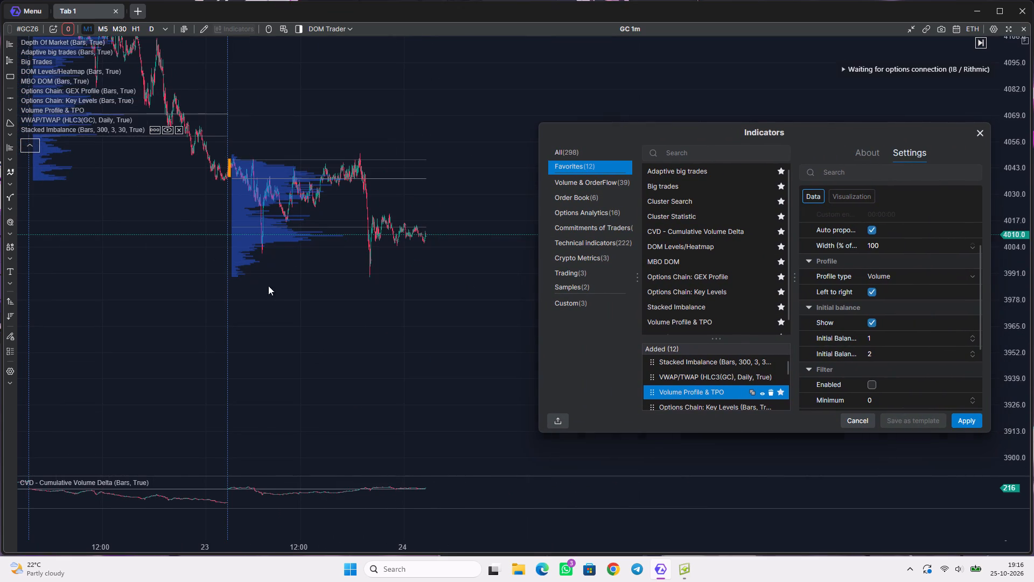
pyautogui.moveTo(268, 286); pyautogui.dragTo(270, 286)
pyautogui.click(967, 417)
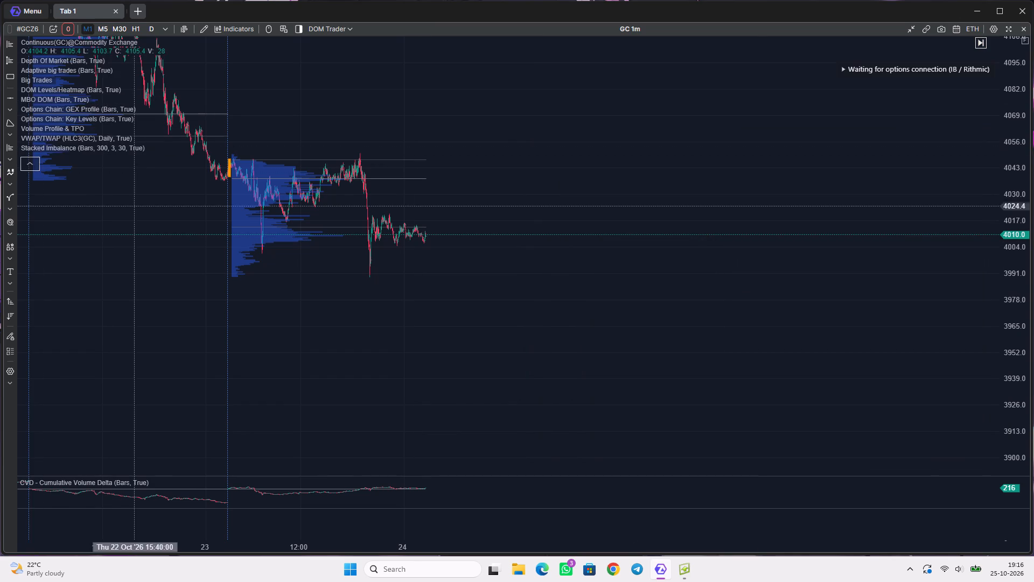
# Examine the initial balance markers beside the 22 and 23 October volume profiles.
pyautogui.moveTo(114, 175); pyautogui.dragTo(430, 324)
pyautogui.scroll(5, 555, 318)
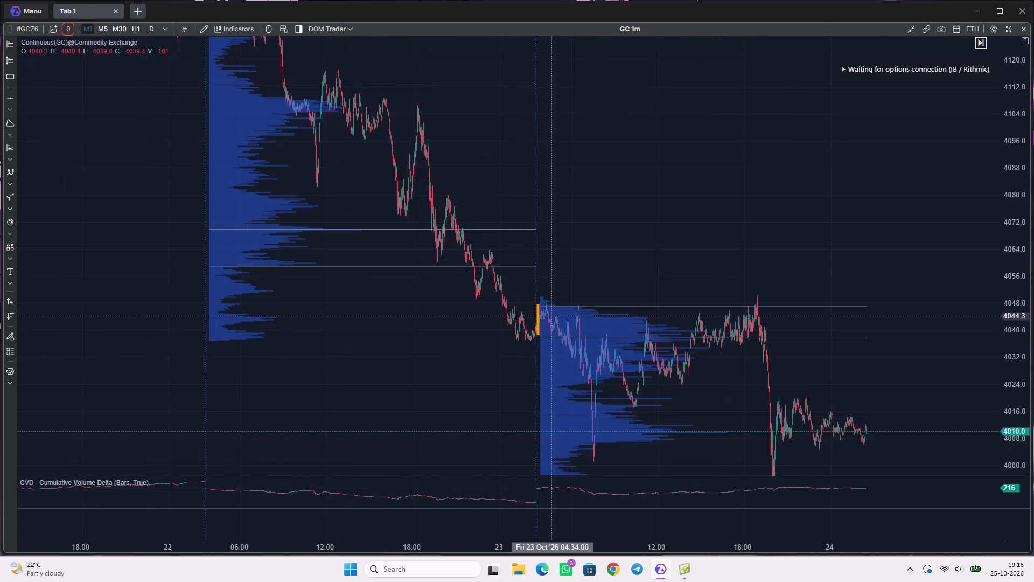
pyautogui.scroll(4, 548, 314)
pyautogui.moveTo(544, 324); pyautogui.dragTo(572, 209)
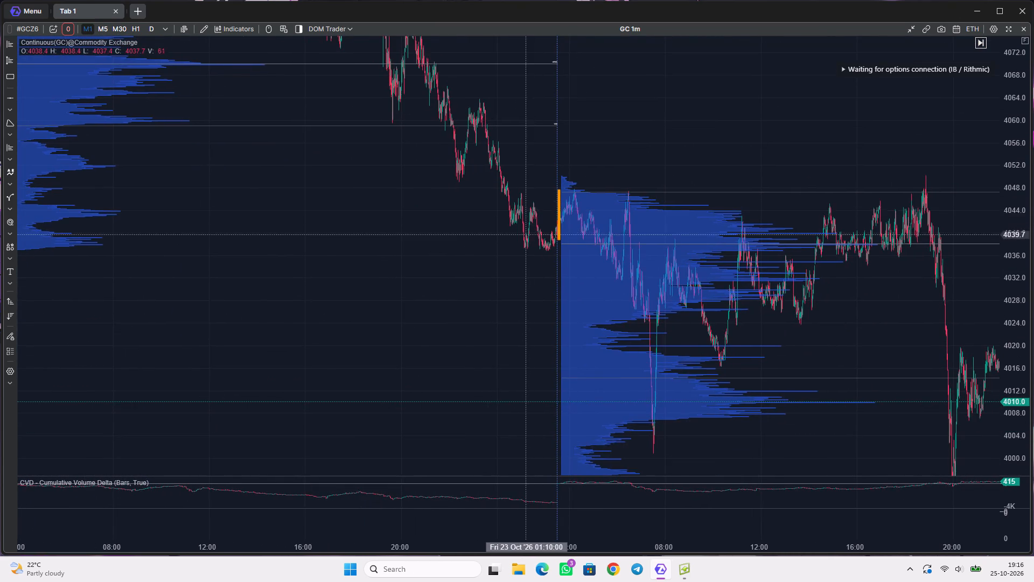
pyautogui.scroll(-9, 526, 234)
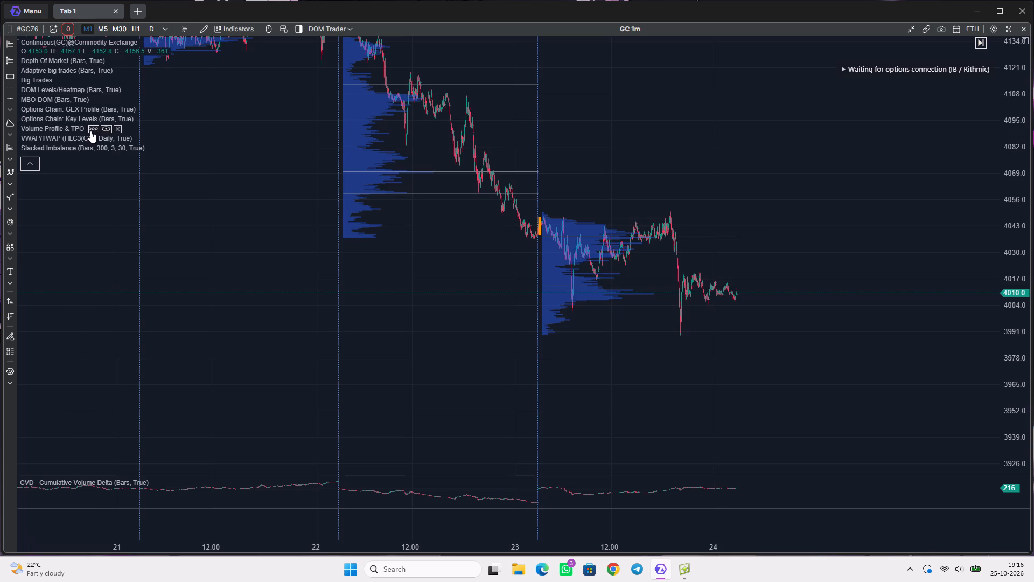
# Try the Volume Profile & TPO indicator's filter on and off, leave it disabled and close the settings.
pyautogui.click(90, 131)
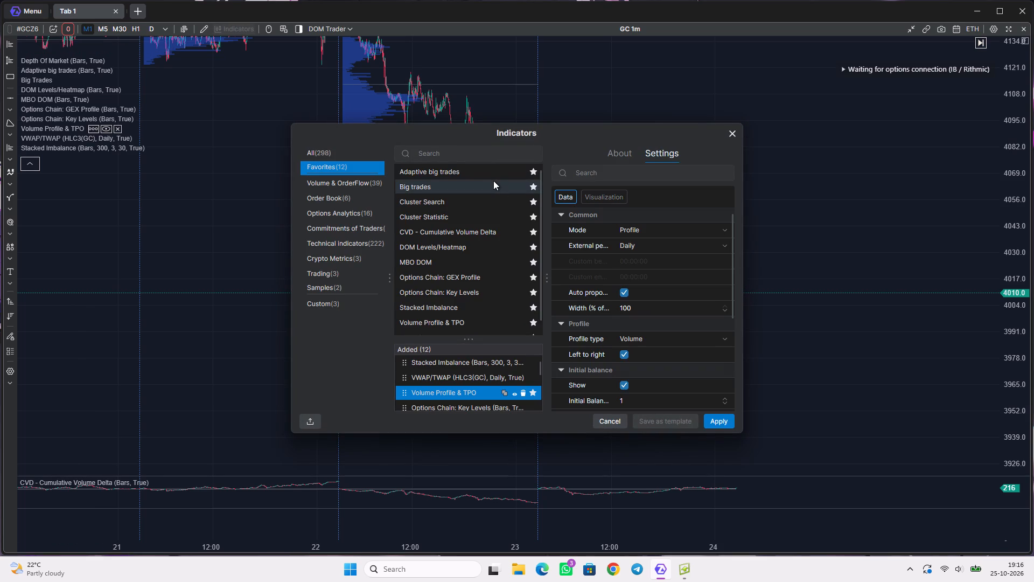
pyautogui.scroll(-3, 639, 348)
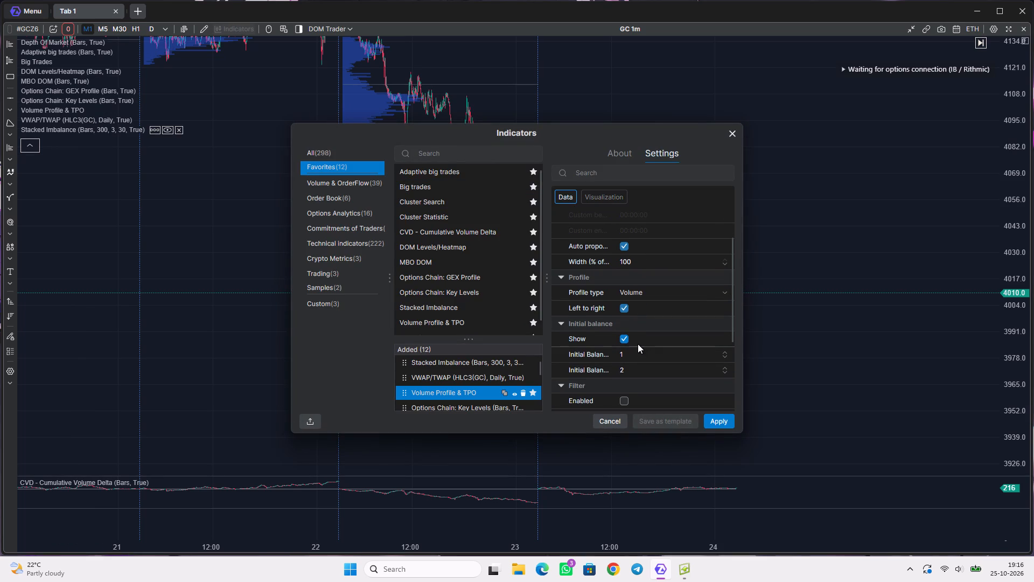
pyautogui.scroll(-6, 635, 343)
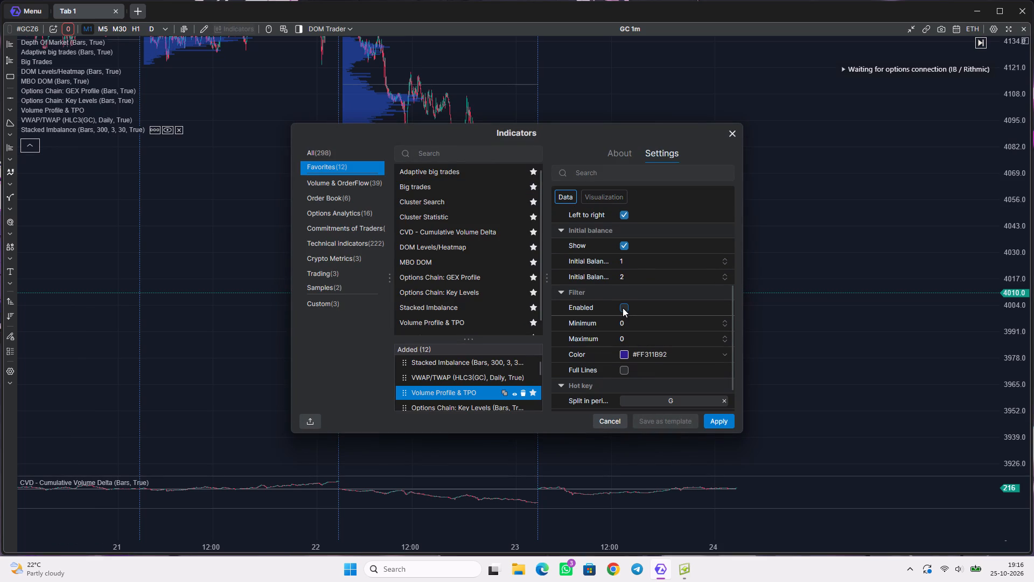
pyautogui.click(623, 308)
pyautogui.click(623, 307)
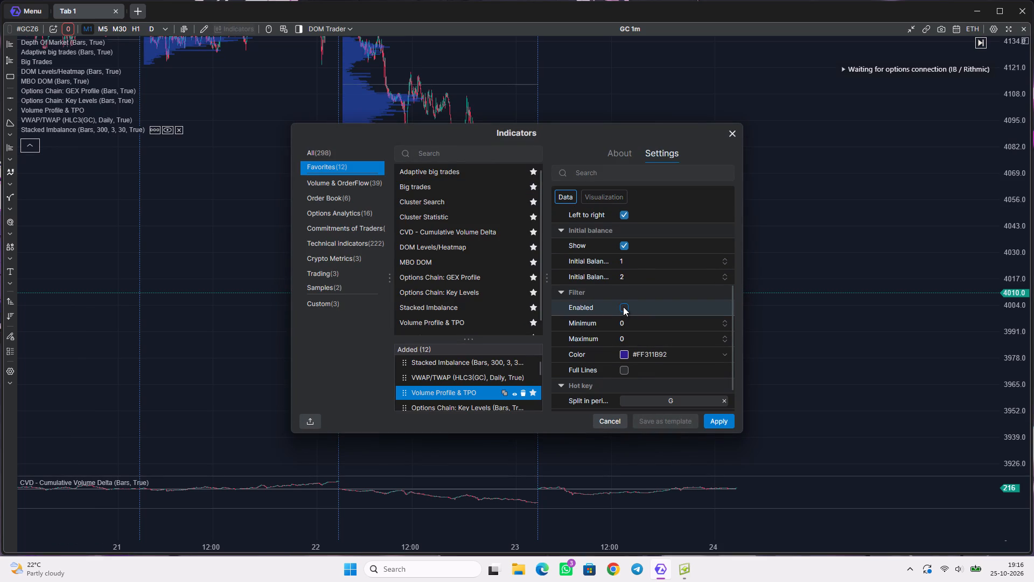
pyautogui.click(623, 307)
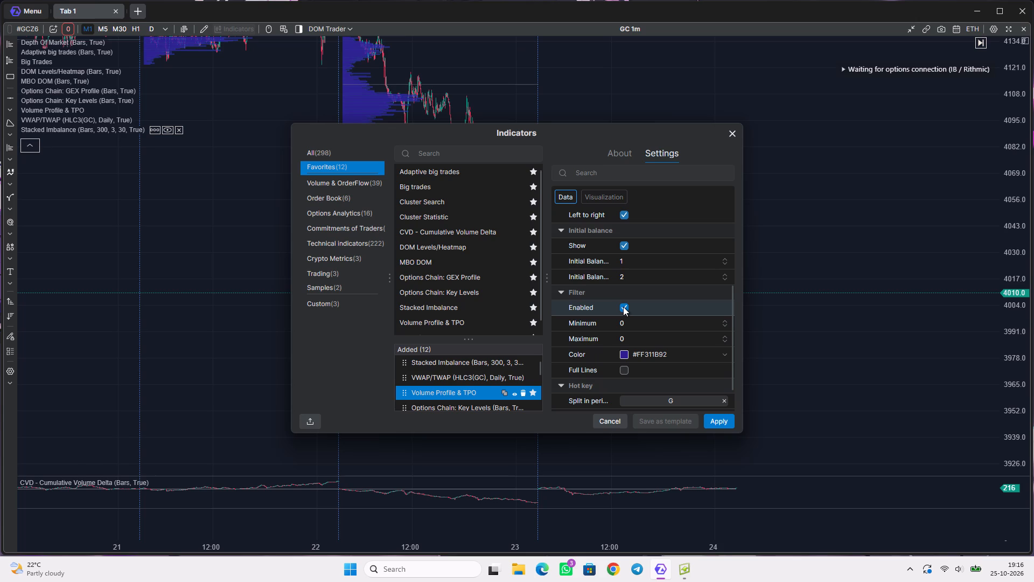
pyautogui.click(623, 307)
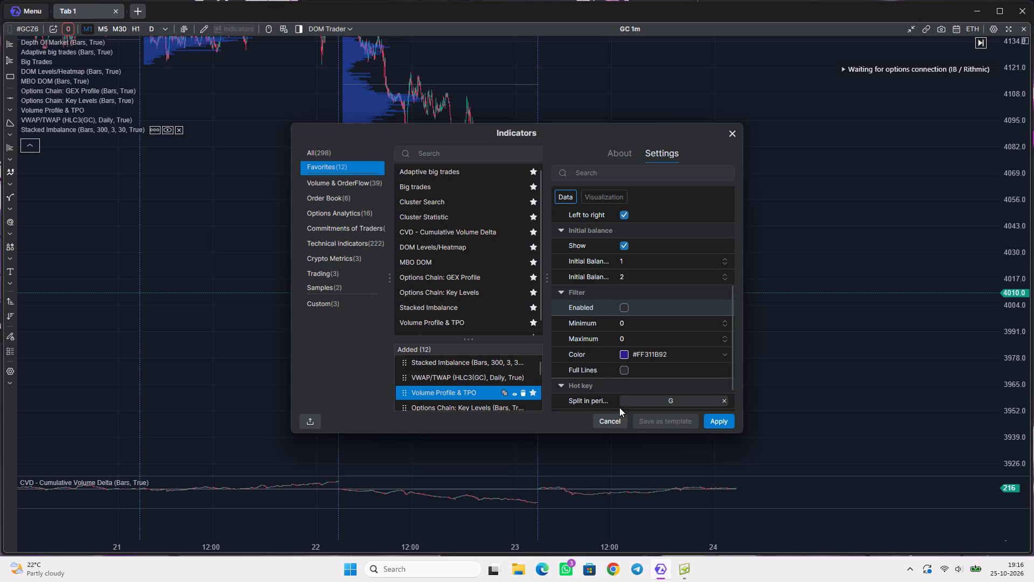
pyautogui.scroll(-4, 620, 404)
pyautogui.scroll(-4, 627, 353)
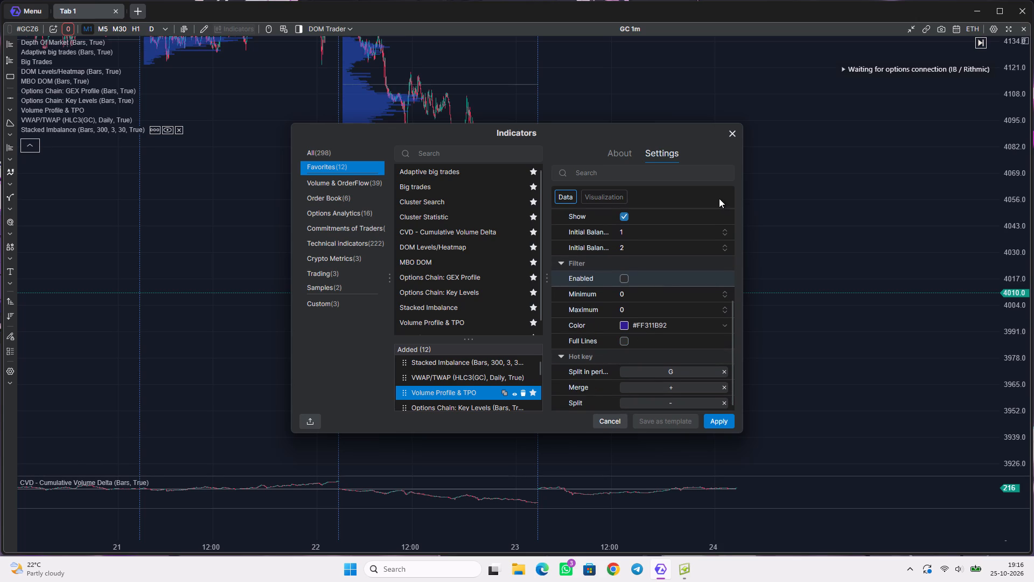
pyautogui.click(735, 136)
# Examine the daily volume profiles and initial balance markers across all loaded sessions, then the 23 October profile up close.
pyautogui.moveTo(500, 127); pyautogui.dragTo(512, 142)
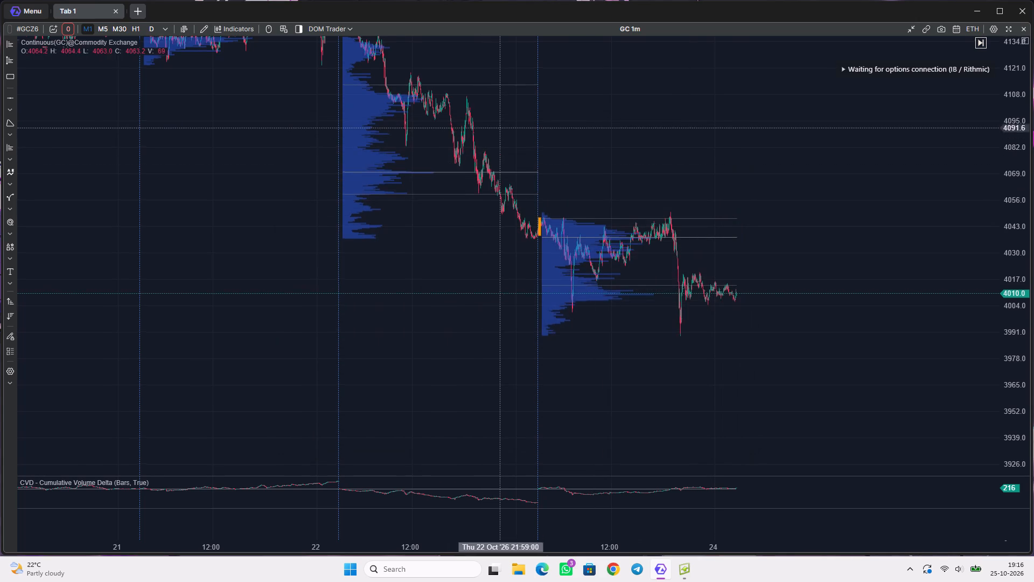
pyautogui.moveTo(512, 142); pyautogui.dragTo(561, 200)
pyautogui.scroll(-13, 624, 265)
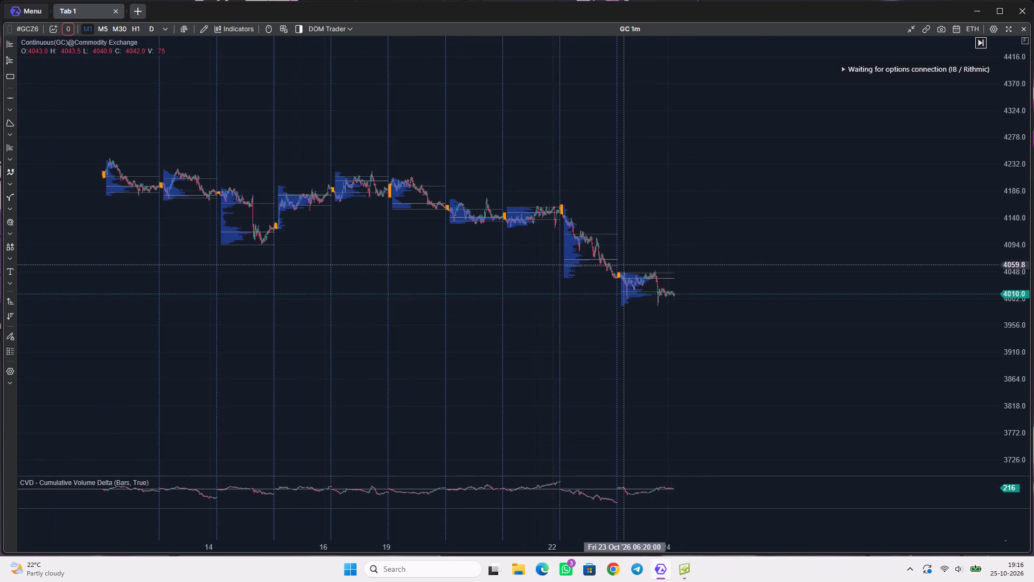
pyautogui.scroll(-2, 624, 265)
pyautogui.scroll(9, 624, 265)
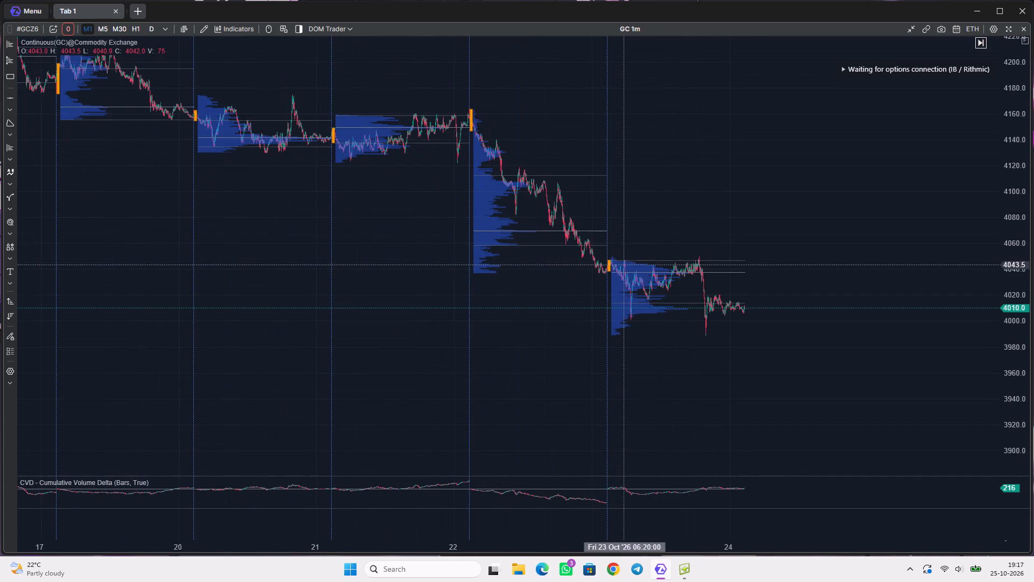
pyautogui.scroll(5, 624, 265)
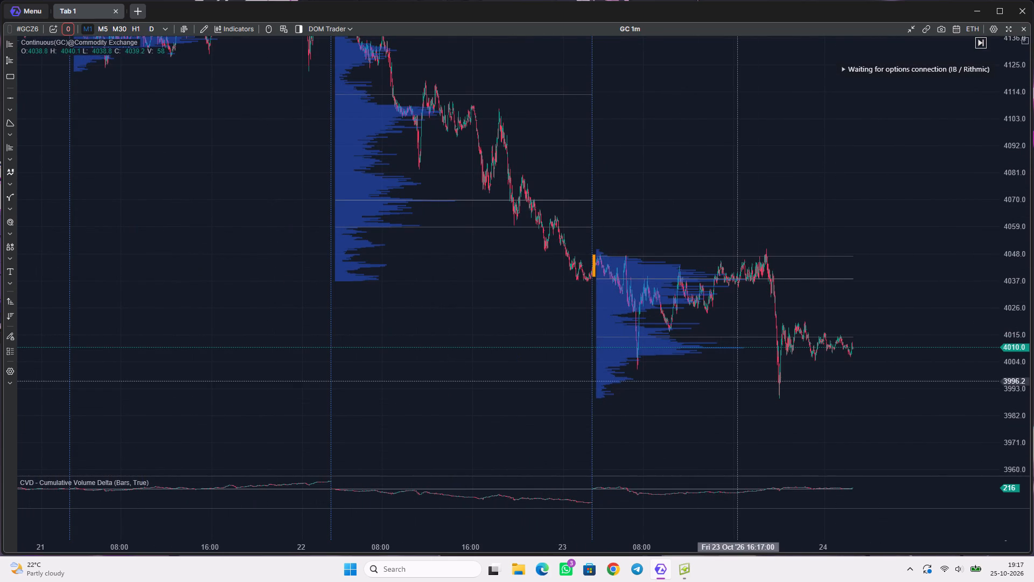
pyautogui.scroll(10, 675, 373)
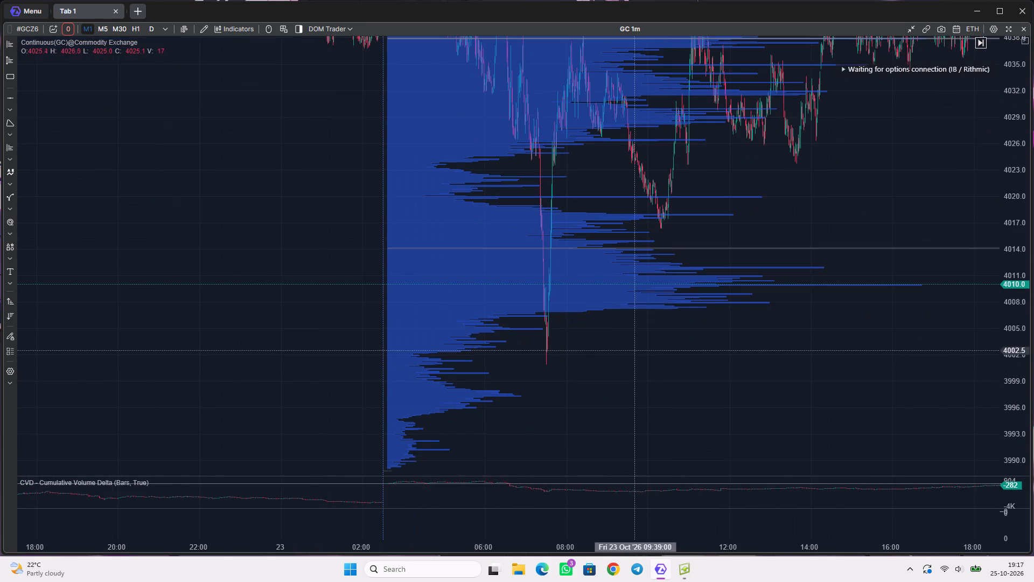
pyautogui.scroll(-9, 632, 350)
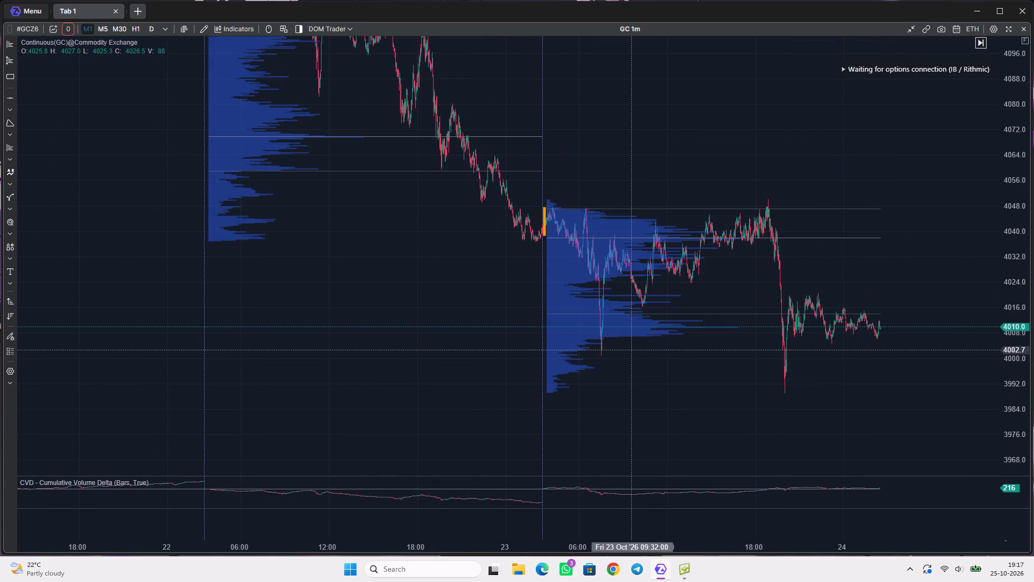
# Search the favourite indicators for "orb", then clear the search.
pyautogui.click(225, 31)
pyautogui.click(471, 153)
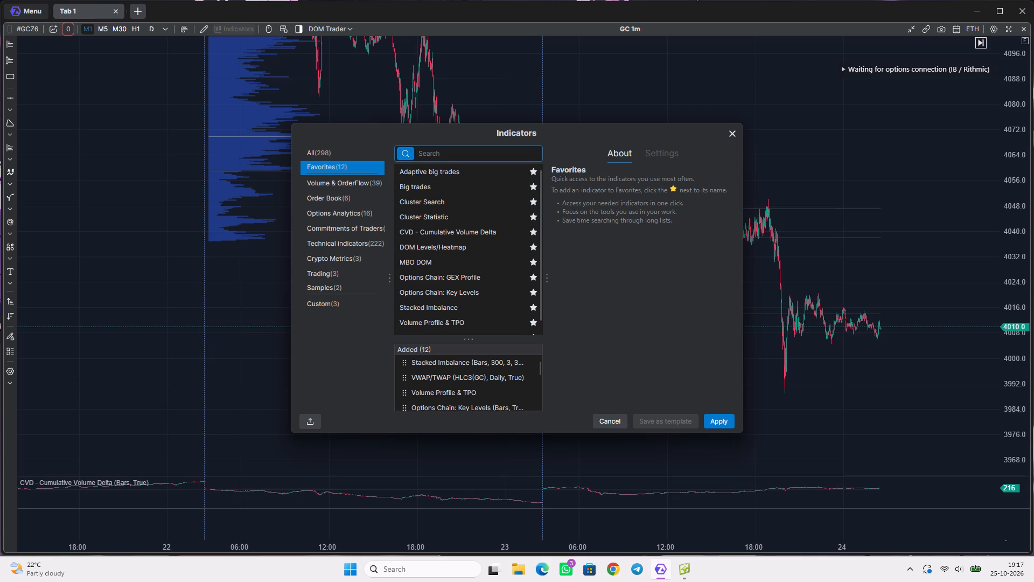
pyautogui.write('orb')
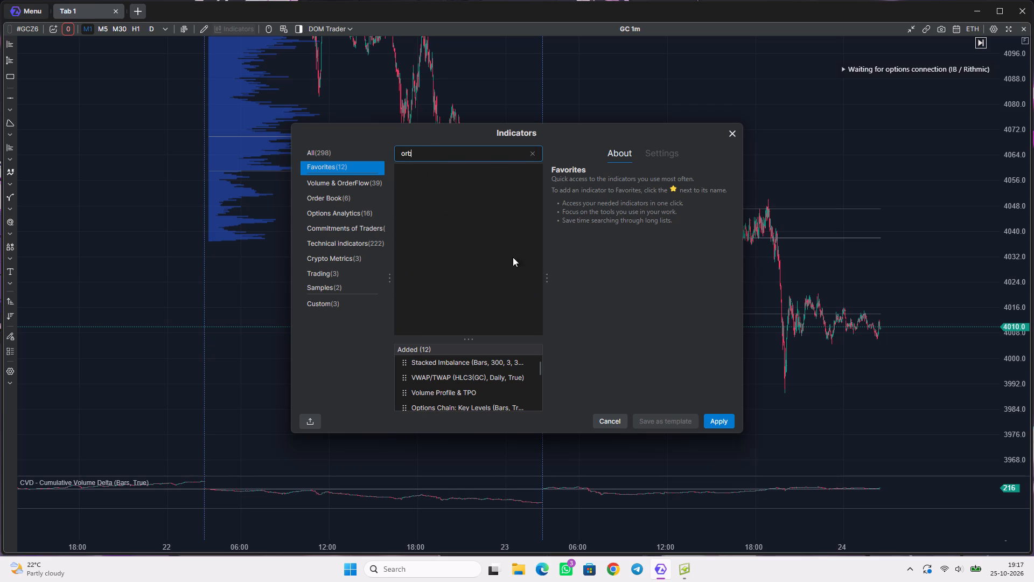
pyautogui.click(535, 155)
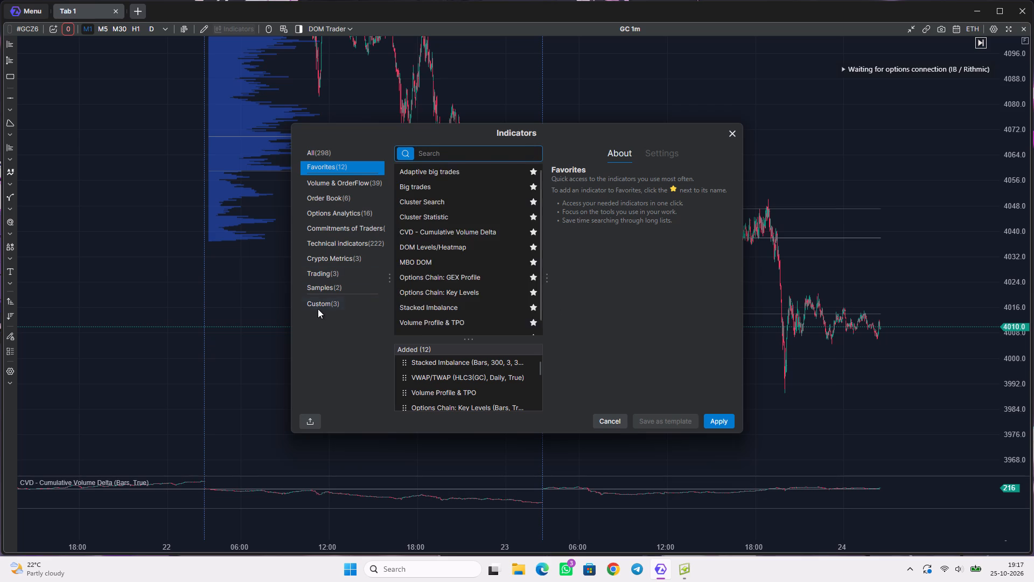
# Examine the settings and description of the Icebergs Tracker among the custom indicators.
pyautogui.click(318, 308)
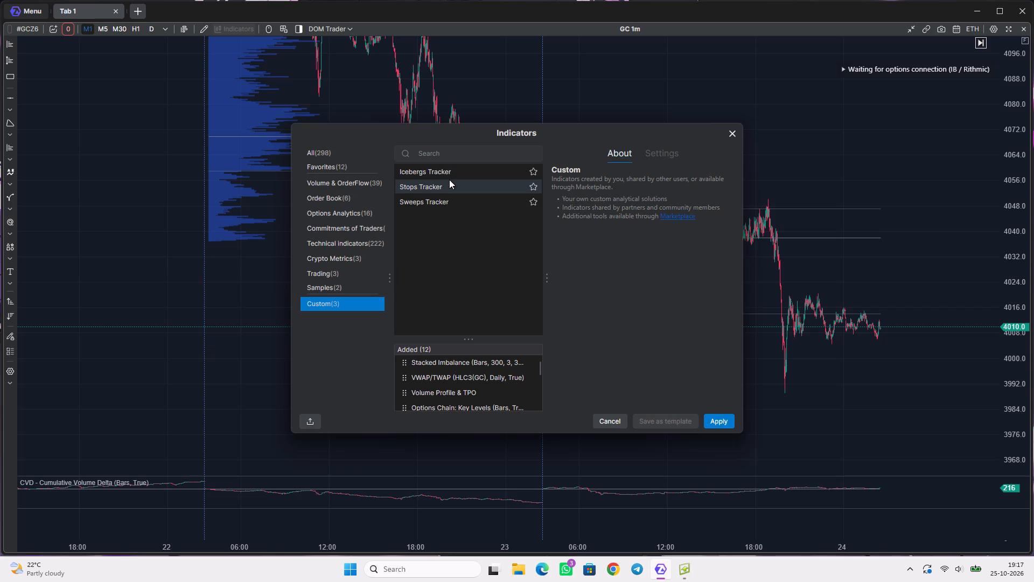
pyautogui.click(447, 172)
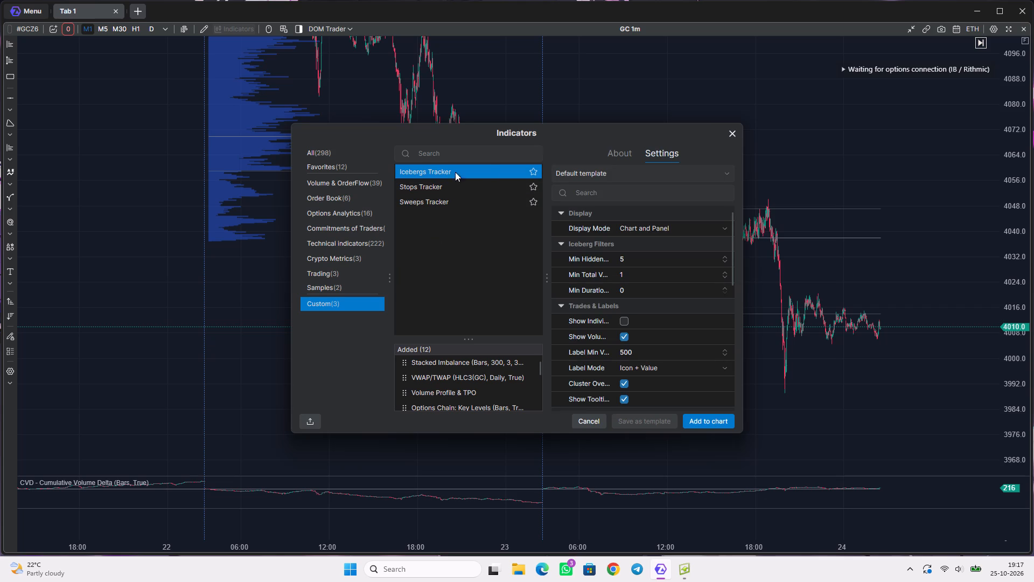
pyautogui.click(618, 153)
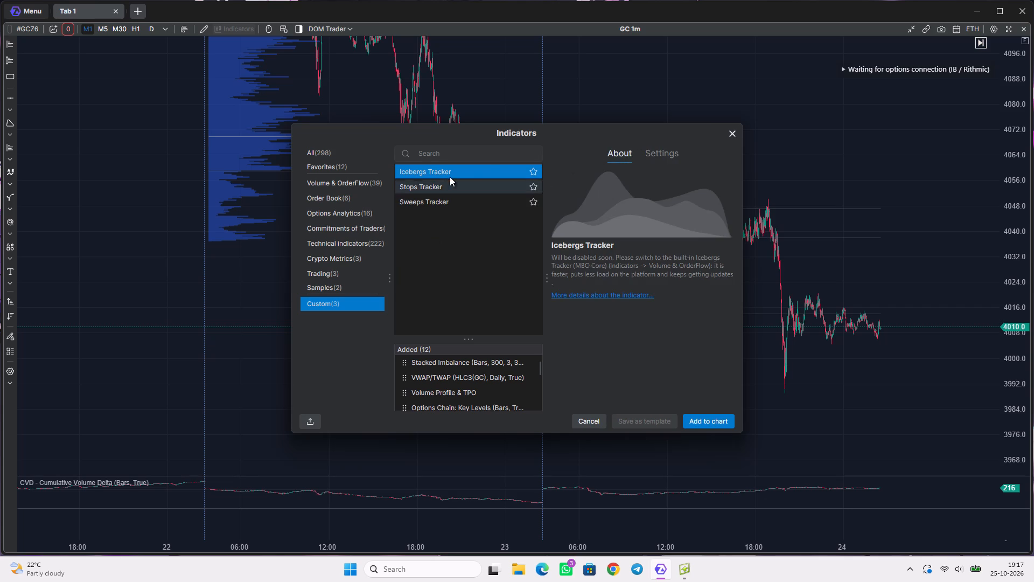
# Look through the Samples, Trading and Crypto Metrics indicator categories, including each Trading and Crypto Metrics indicator's description.
pyautogui.click(333, 286)
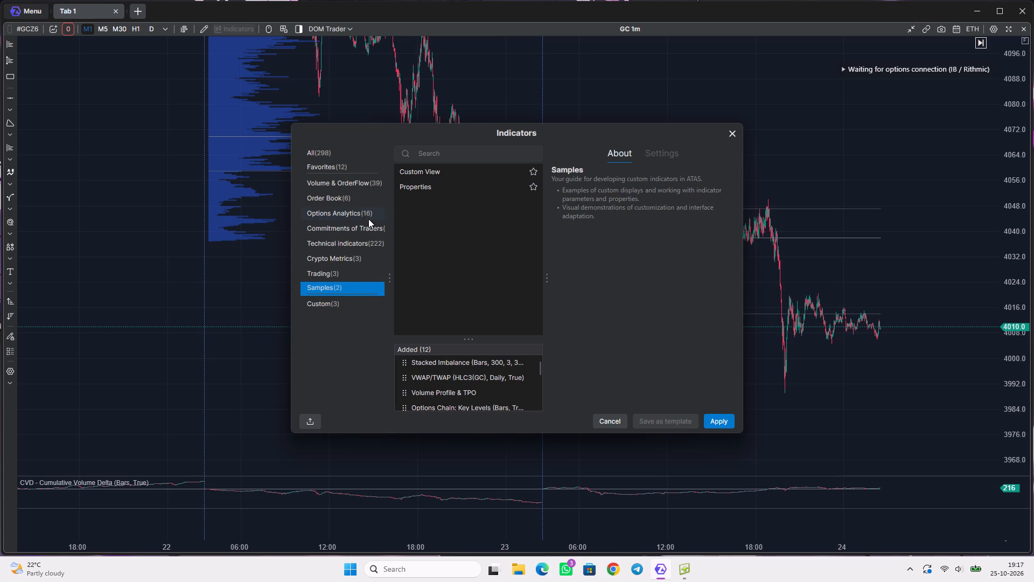
pyautogui.click(352, 270)
pyautogui.click(427, 171)
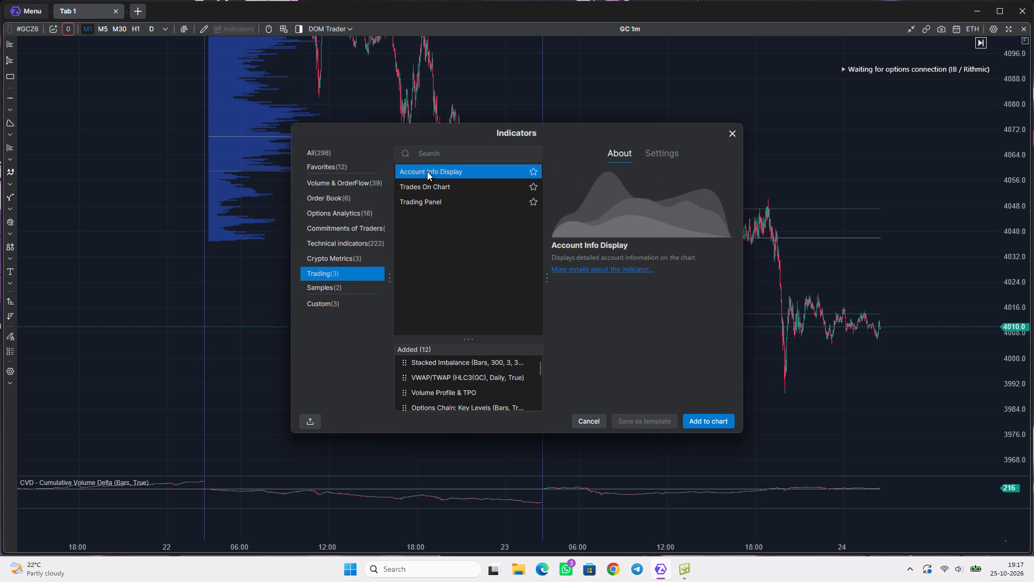
pyautogui.click(432, 189)
pyautogui.click(425, 201)
pyautogui.click(329, 258)
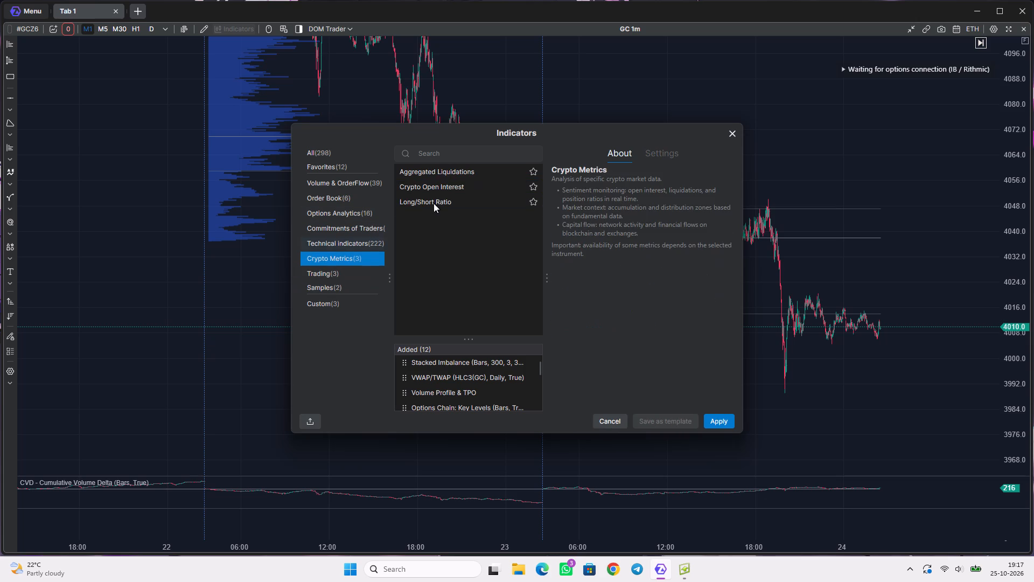
pyautogui.click(453, 175)
pyautogui.click(452, 176)
pyautogui.click(445, 186)
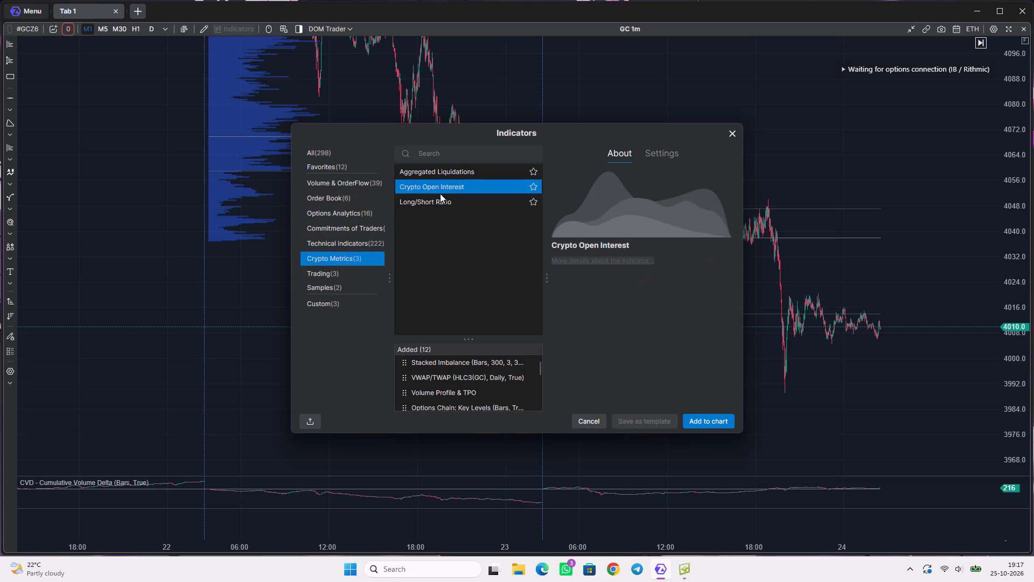
pyautogui.click(431, 200)
# Read the descriptions of the first technical indicators, from AC DC Histogram through ADXR.
pyautogui.click(320, 245)
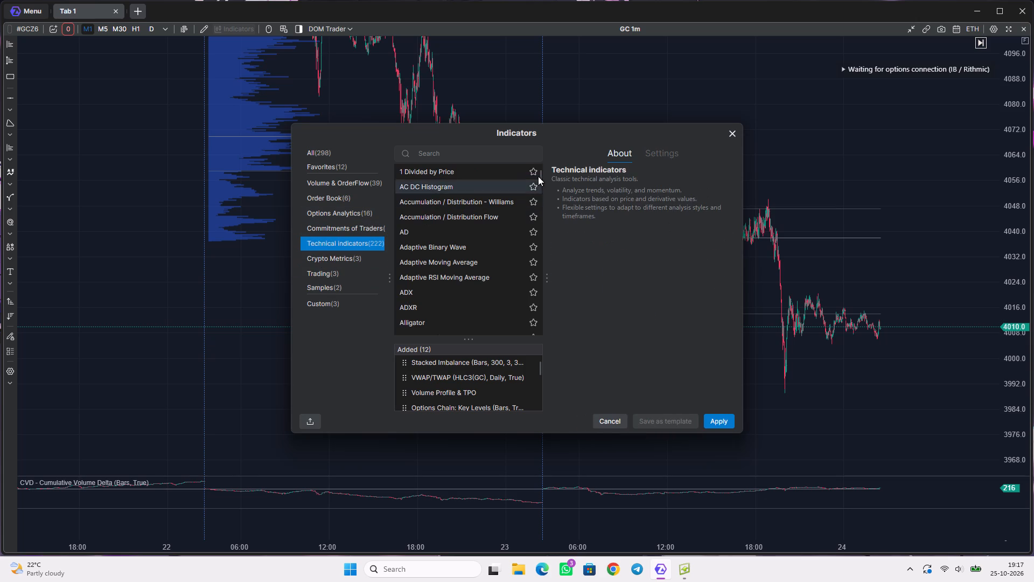
pyautogui.click(466, 187)
pyautogui.click(461, 193)
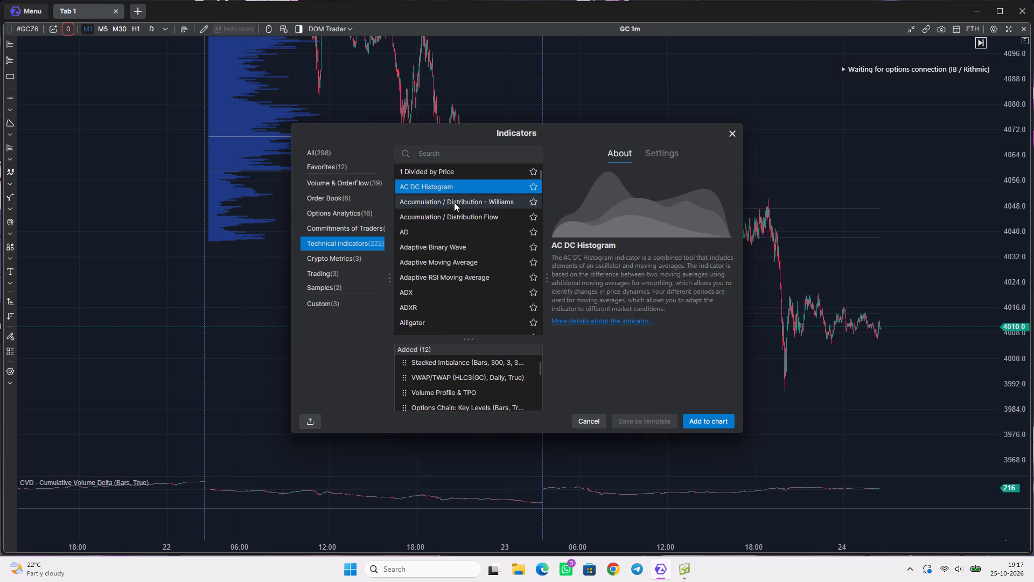
pyautogui.click(454, 202)
pyautogui.click(443, 219)
pyautogui.click(435, 231)
pyautogui.click(437, 246)
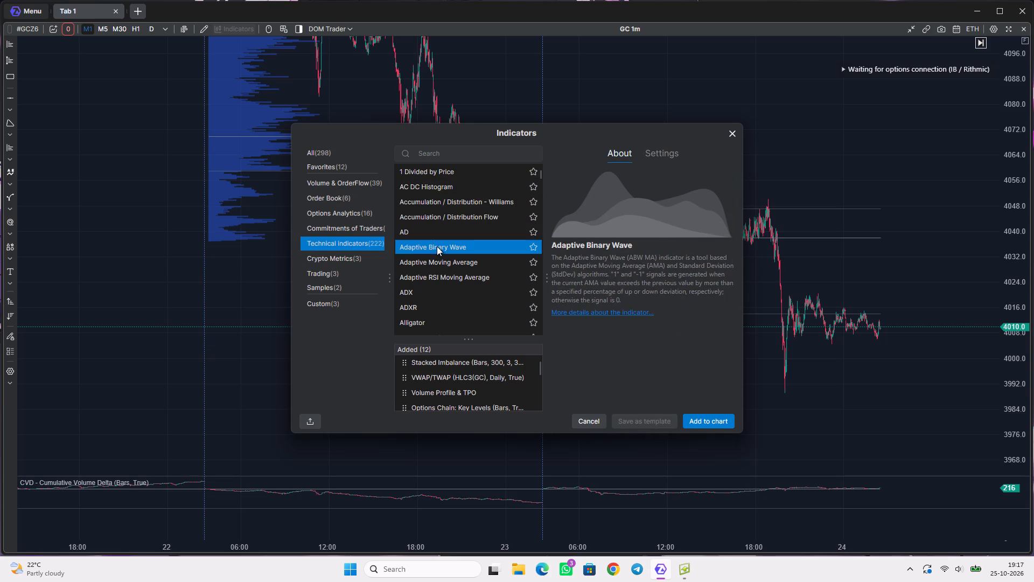
pyautogui.click(437, 262)
pyautogui.click(422, 294)
pyautogui.click(425, 311)
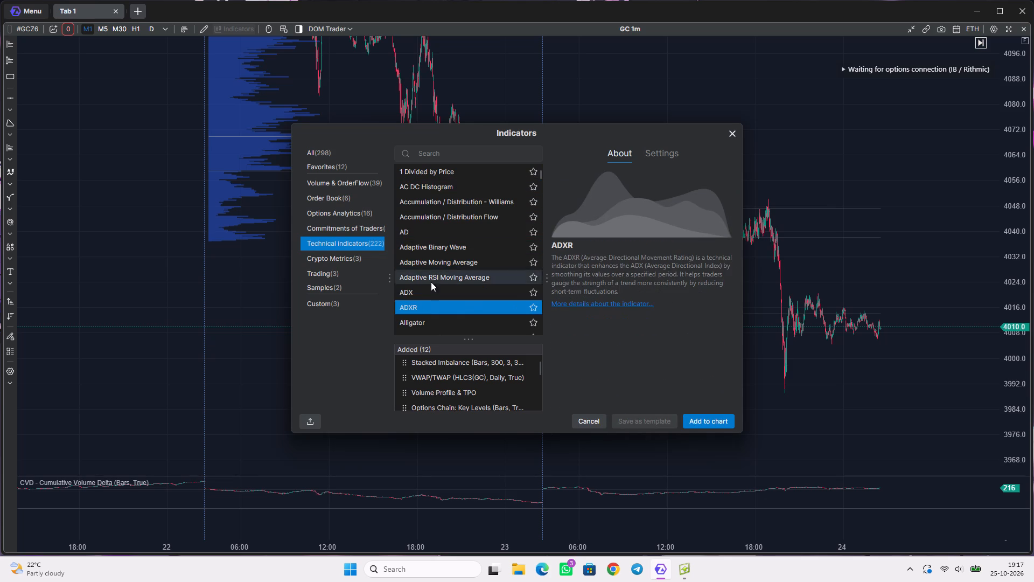
# Look through the rest of the technical indicators list, down to the entries starting with W.
pyautogui.scroll(-4, 430, 281)
pyautogui.scroll(-20, 430, 281)
pyautogui.scroll(-5, 430, 281)
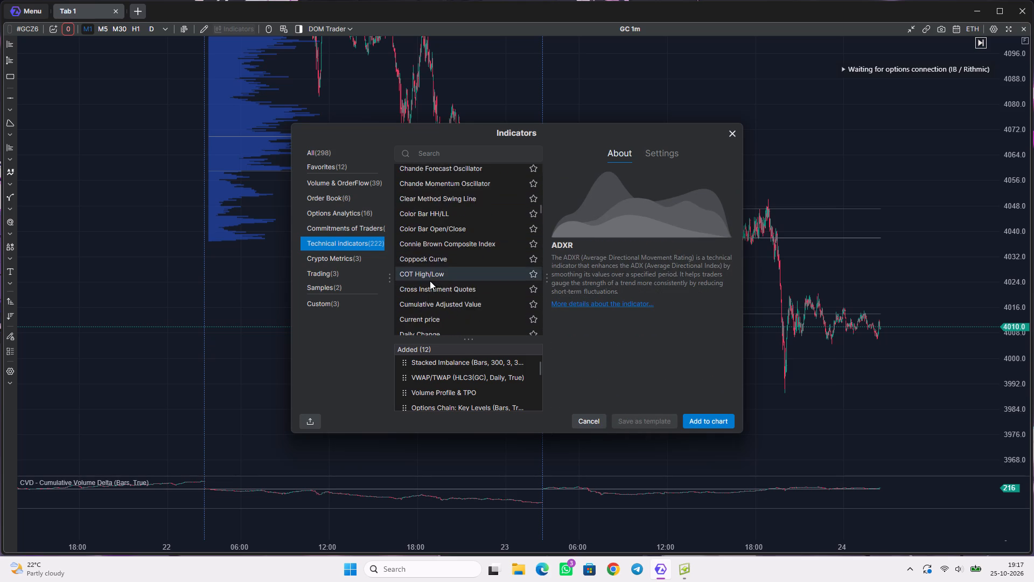
pyautogui.scroll(-20, 430, 281)
pyautogui.scroll(-6, 430, 281)
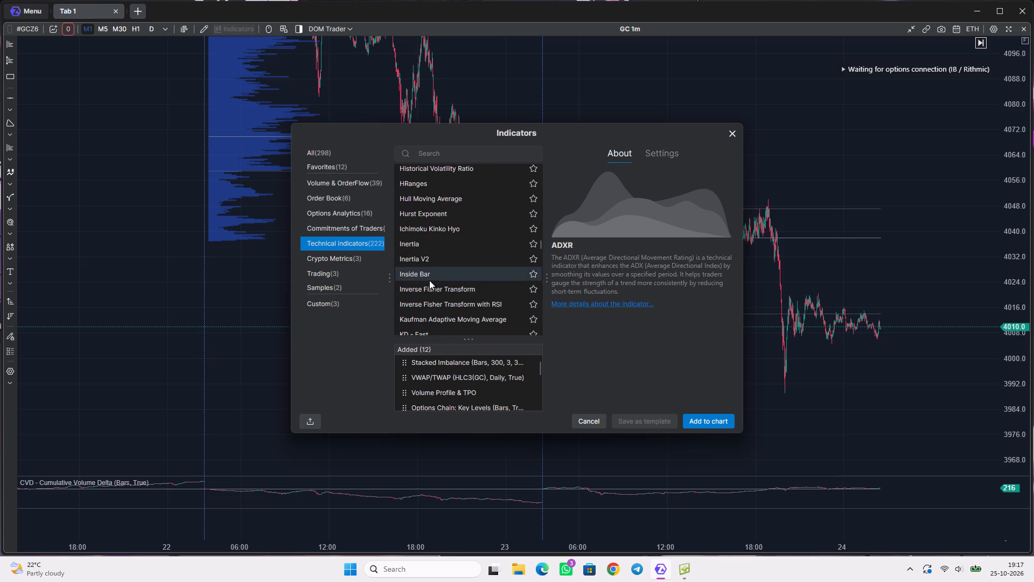
pyautogui.scroll(-18, 429, 280)
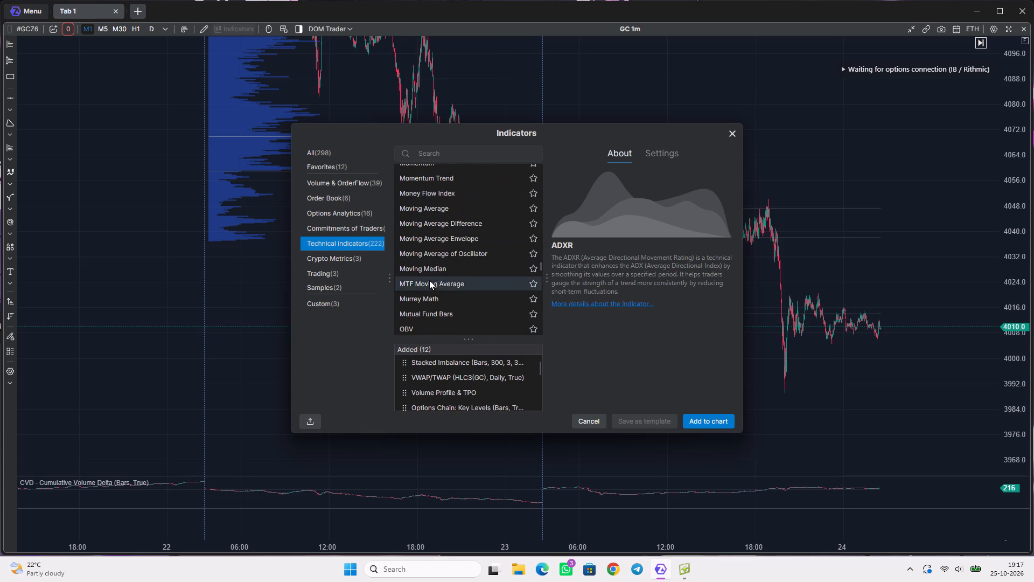
pyautogui.scroll(-20, 429, 280)
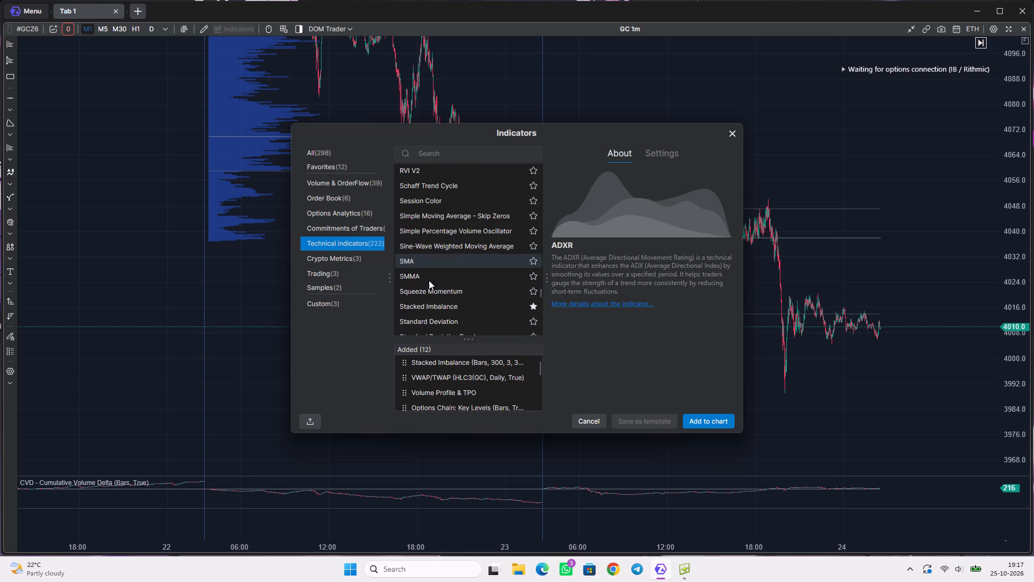
pyautogui.scroll(-11, 429, 280)
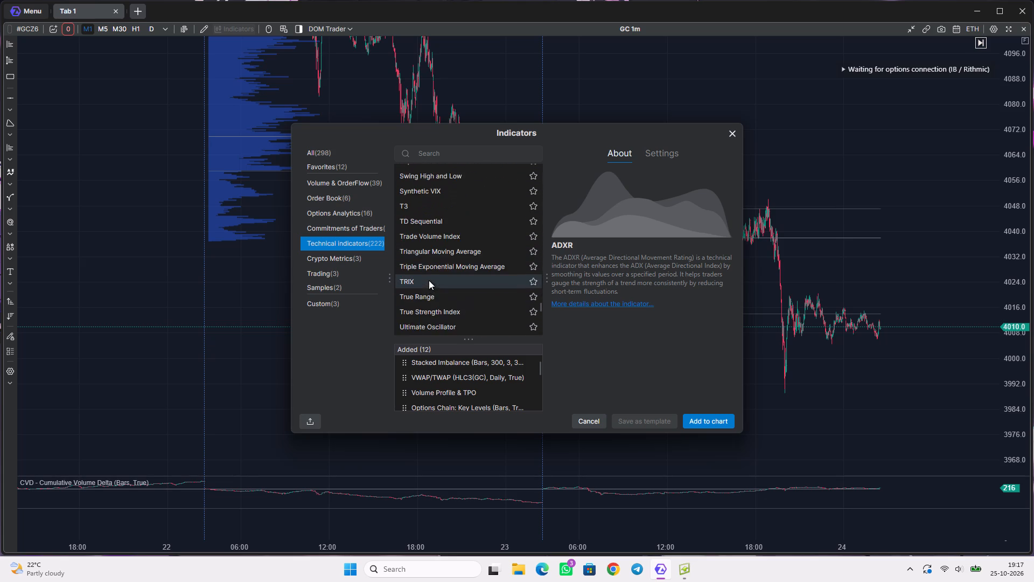
pyautogui.scroll(-11, 429, 280)
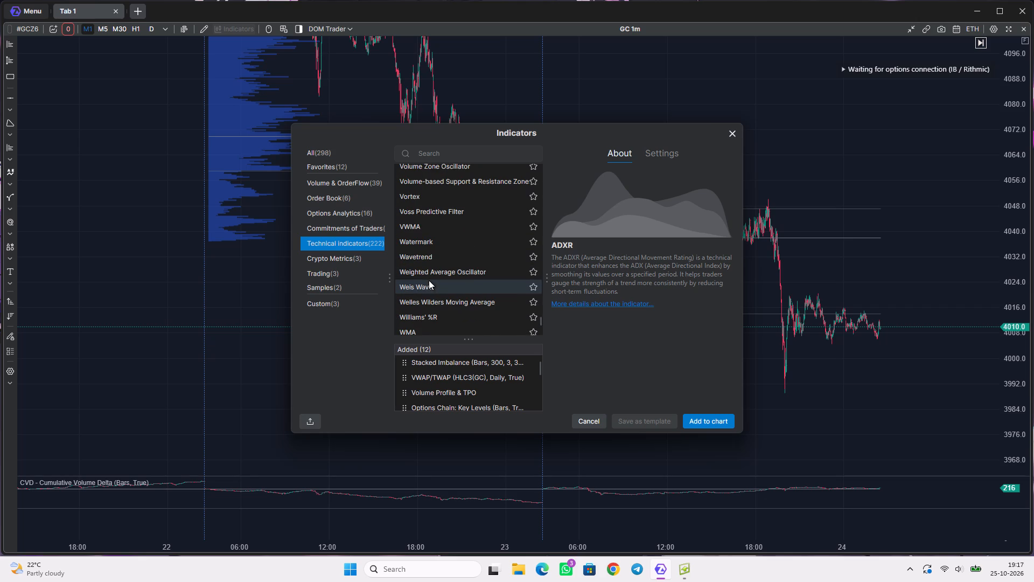
# Look through the complete list of all indicators alphabetically, down to the Options Chain and Options X-Ray entries.
pyautogui.click(330, 150)
pyautogui.scroll(-4, 453, 259)
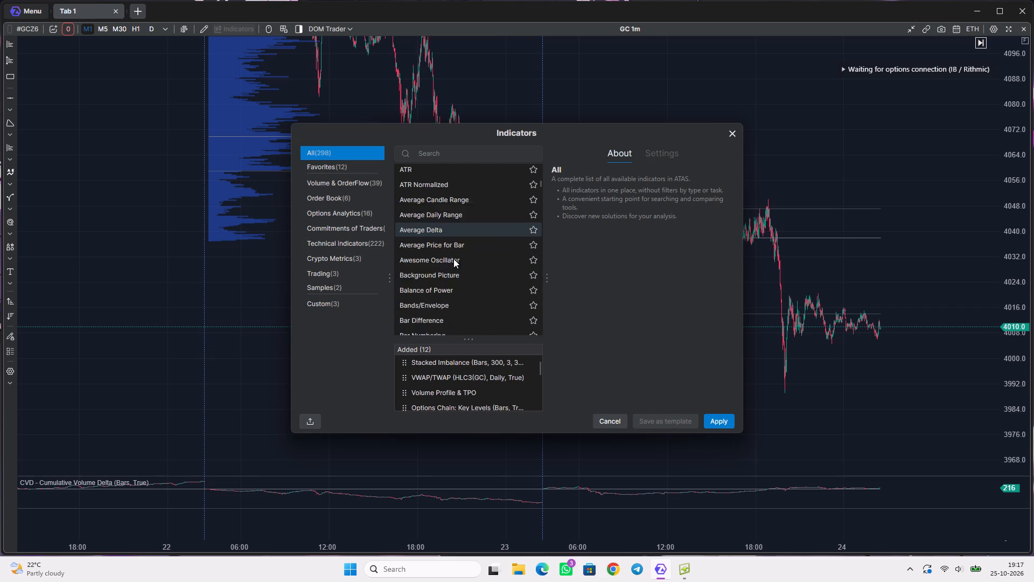
pyautogui.scroll(-15, 453, 259)
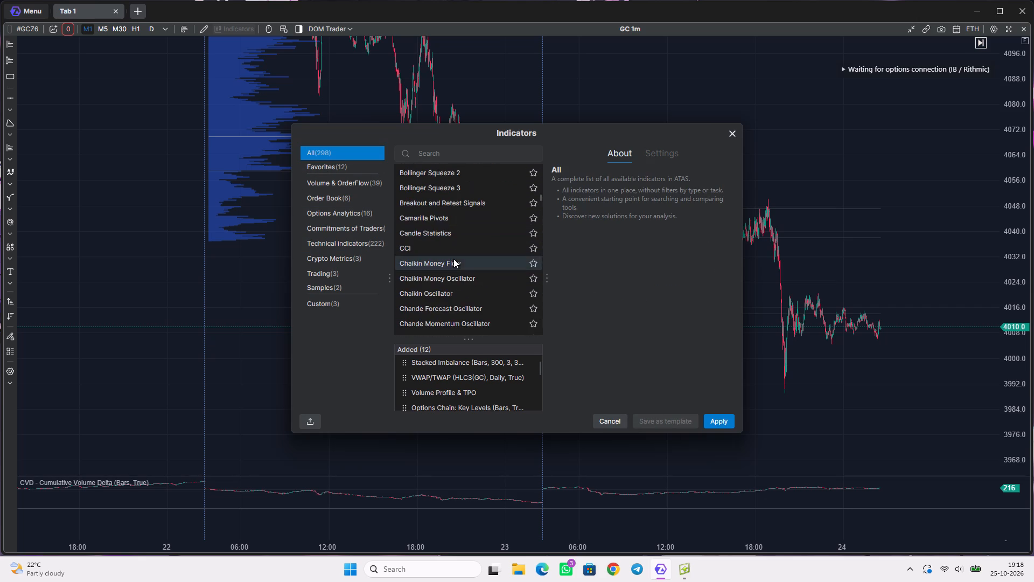
pyautogui.scroll(-18, 453, 259)
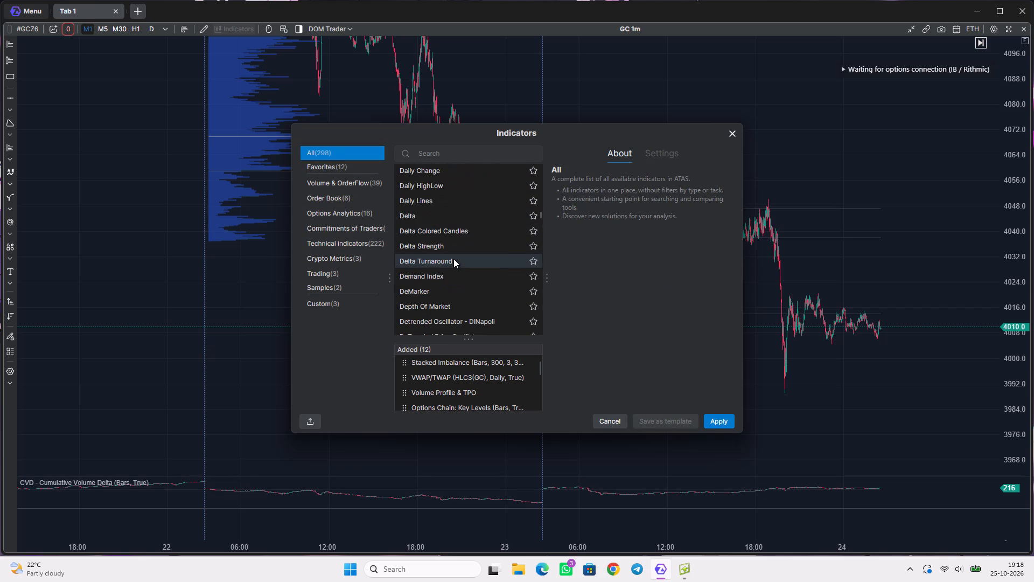
pyautogui.scroll(-16, 453, 259)
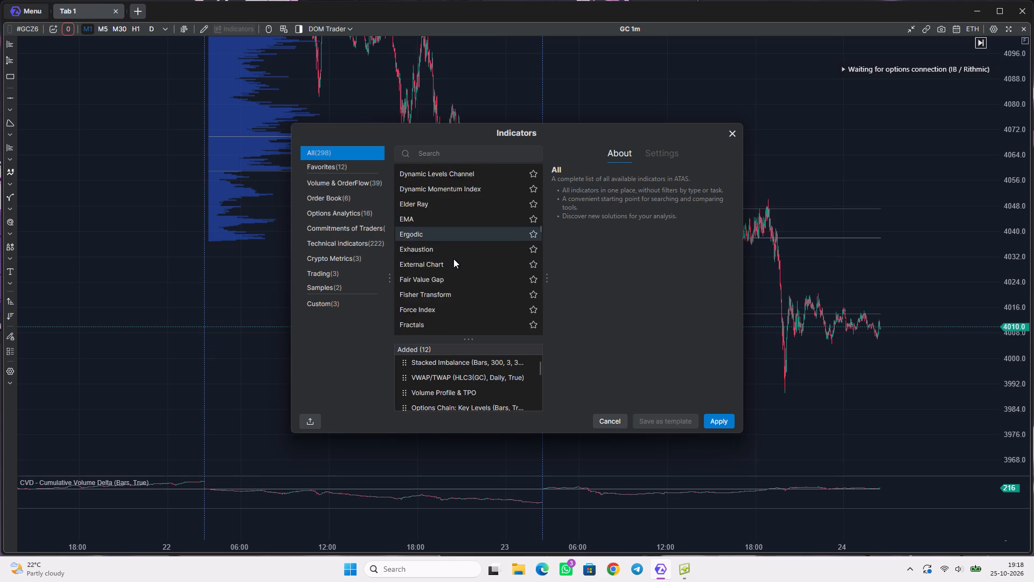
pyautogui.scroll(-13, 453, 259)
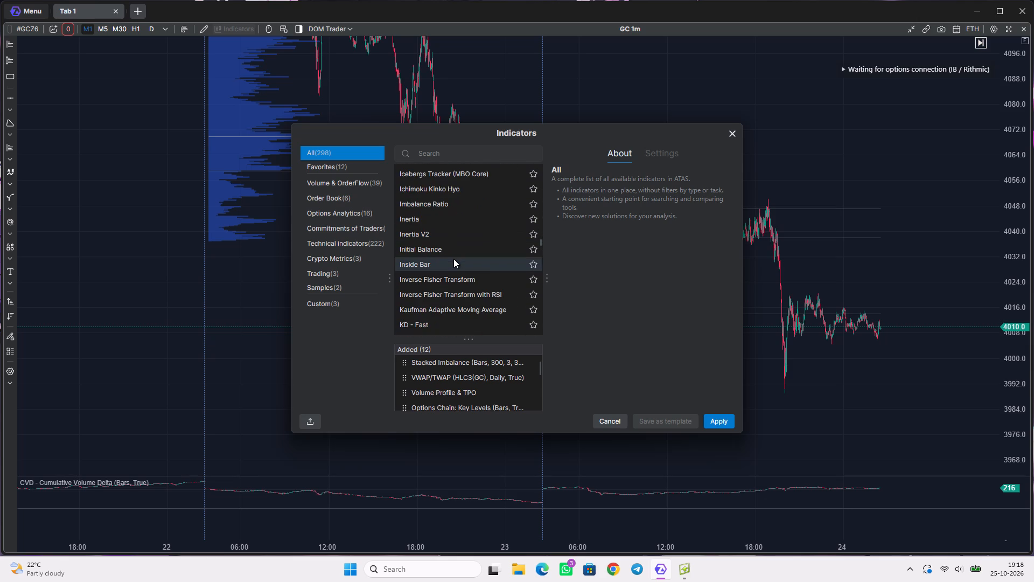
pyautogui.scroll(-6, 453, 259)
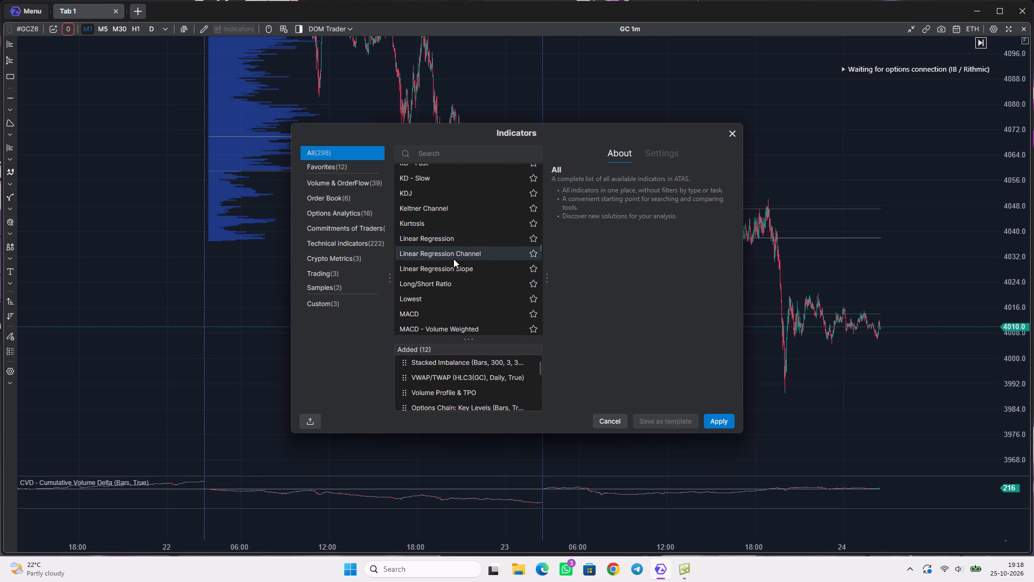
pyautogui.scroll(-5, 453, 259)
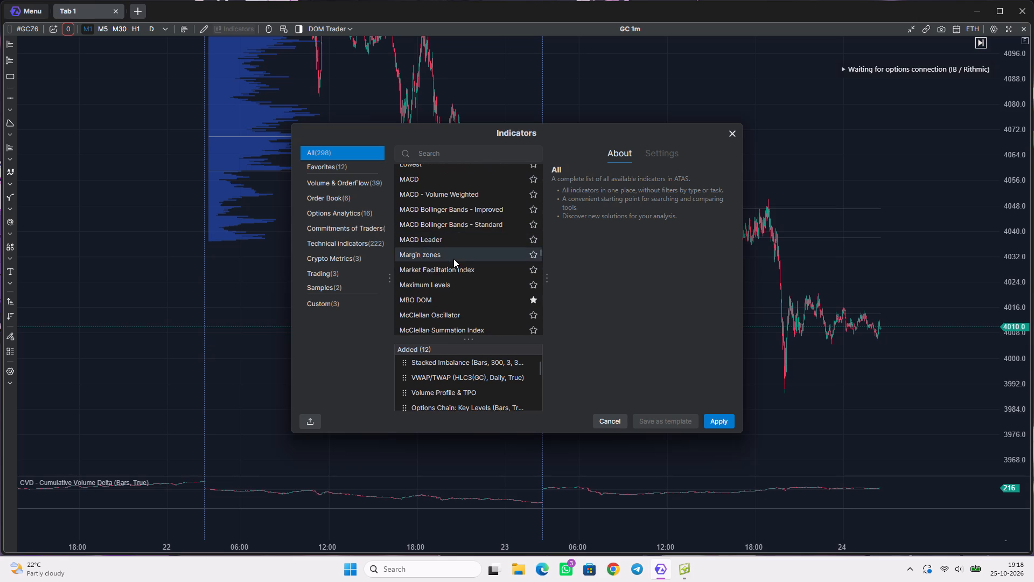
pyautogui.scroll(-12, 453, 259)
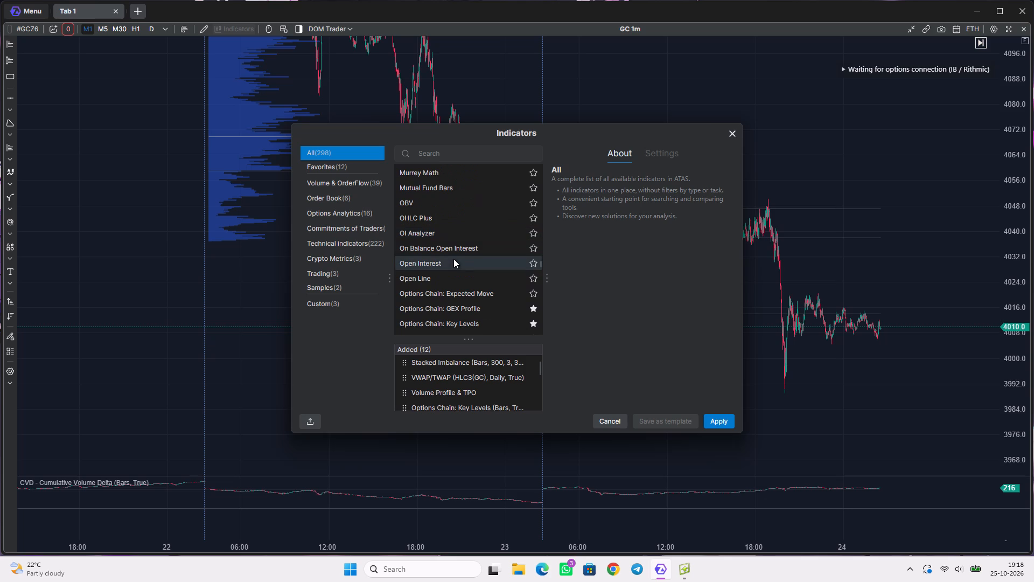
pyautogui.scroll(-2, 453, 259)
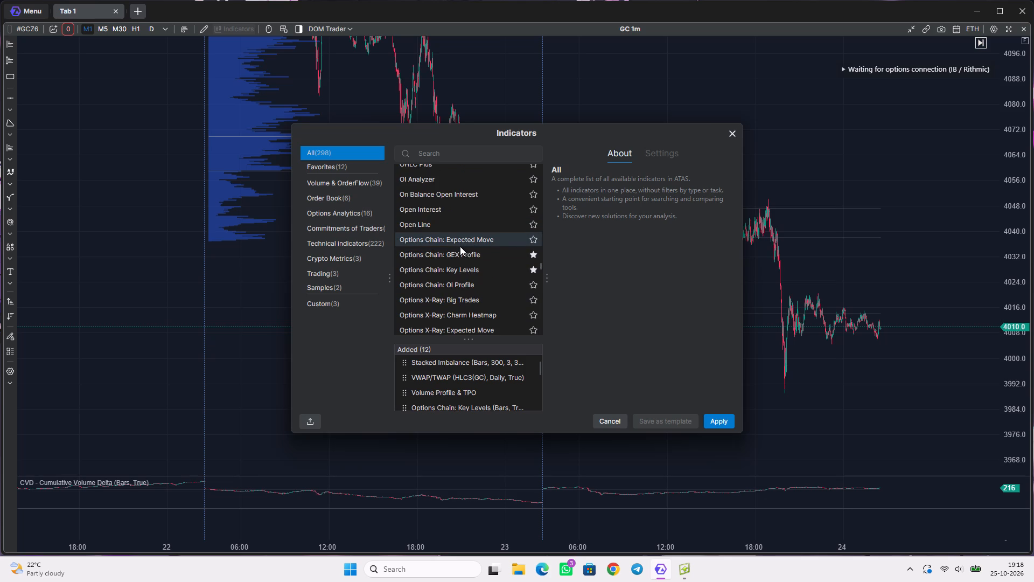
# Examine the Options Chain and Options X-Ray indicators and their neighbouring entries, and close the indicator list without adding any.
pyautogui.scroll(1, 460, 246)
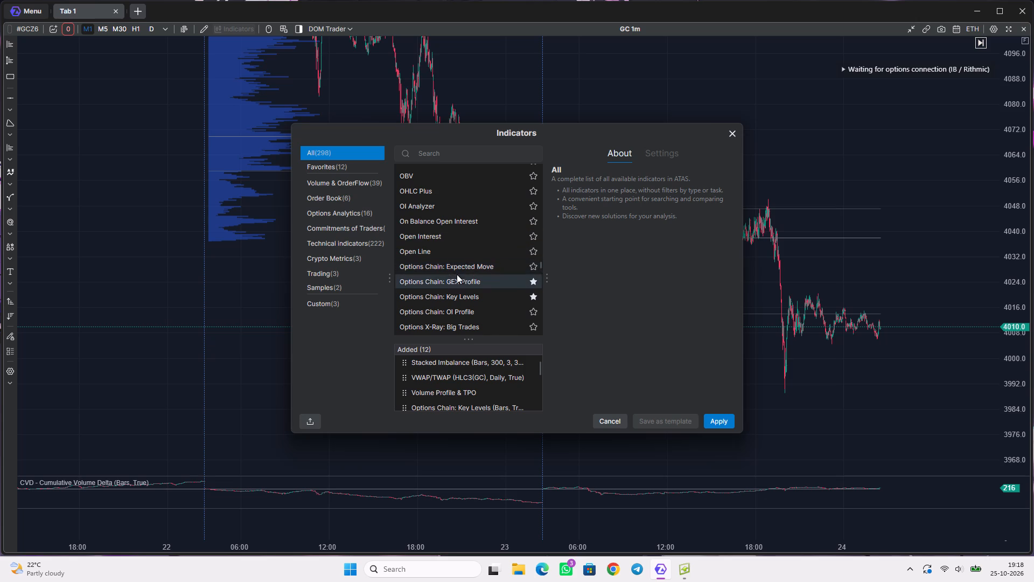
pyautogui.scroll(2, 457, 276)
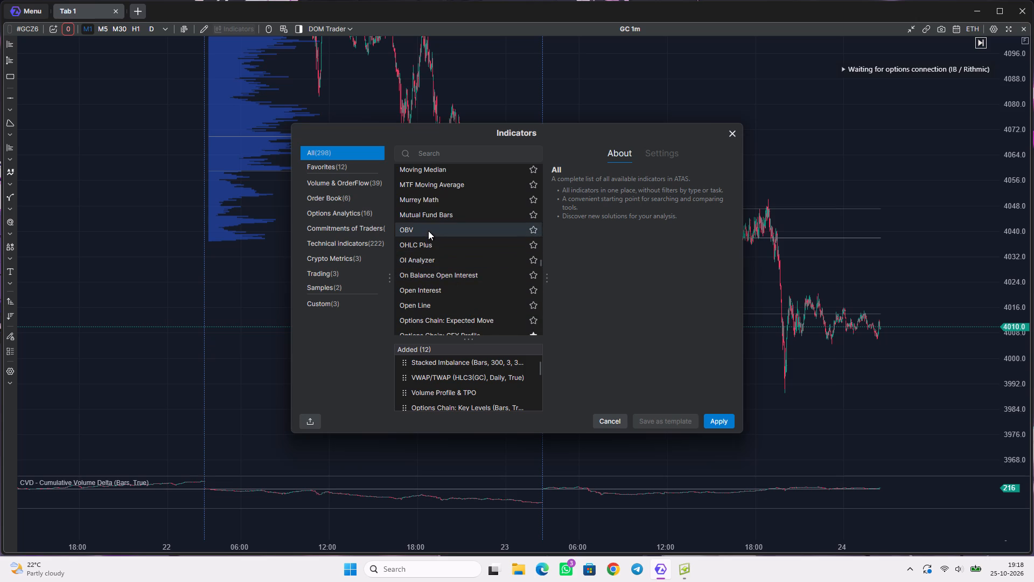
pyautogui.scroll(-4, 473, 300)
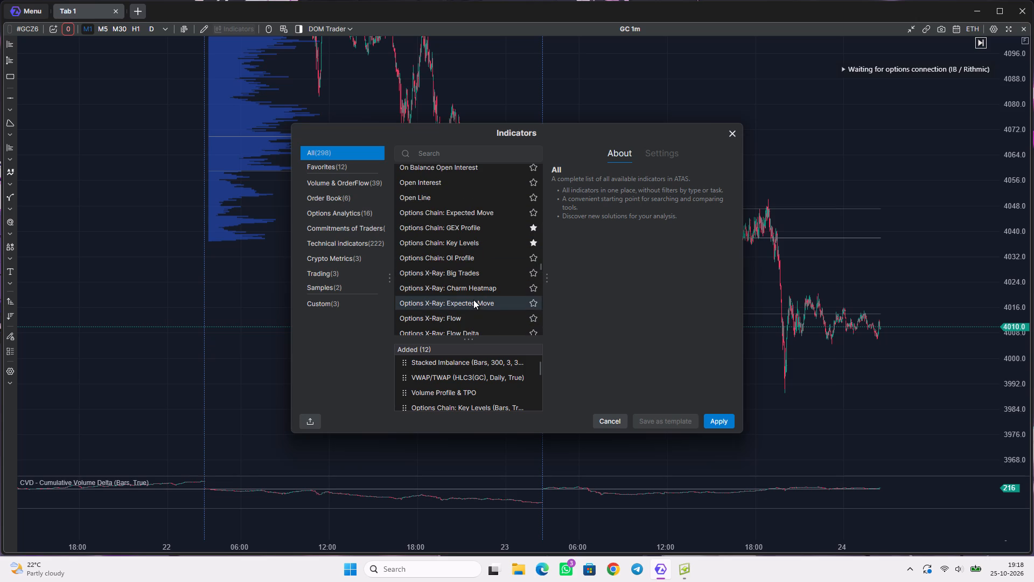
pyautogui.scroll(-3, 473, 300)
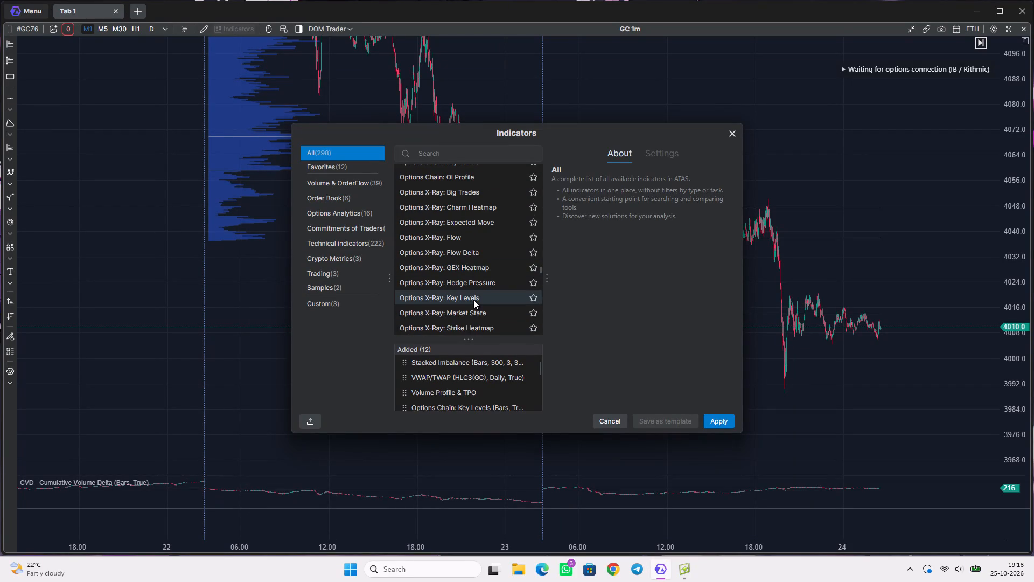
pyautogui.scroll(-3, 473, 300)
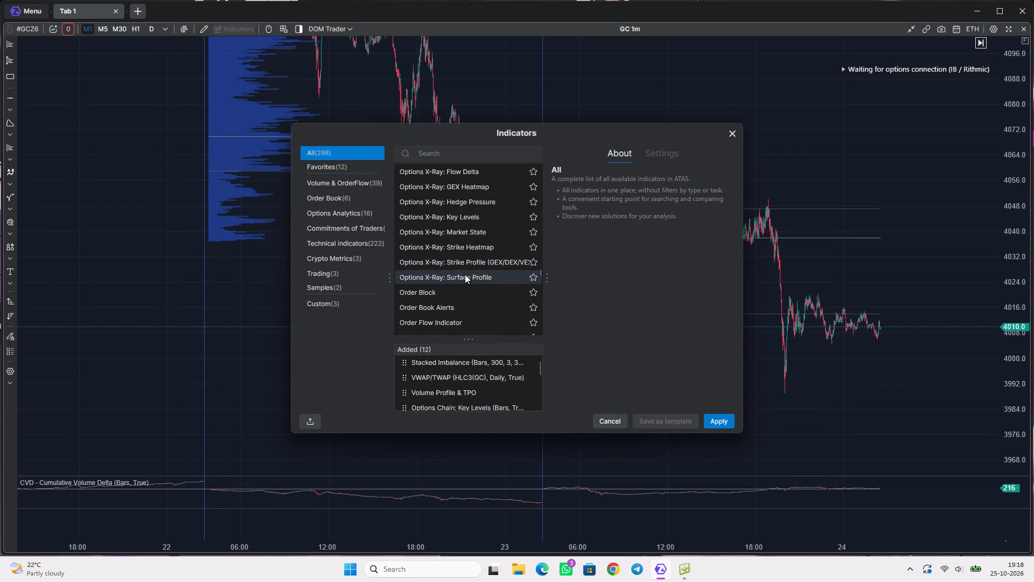
pyautogui.scroll(1, 465, 279)
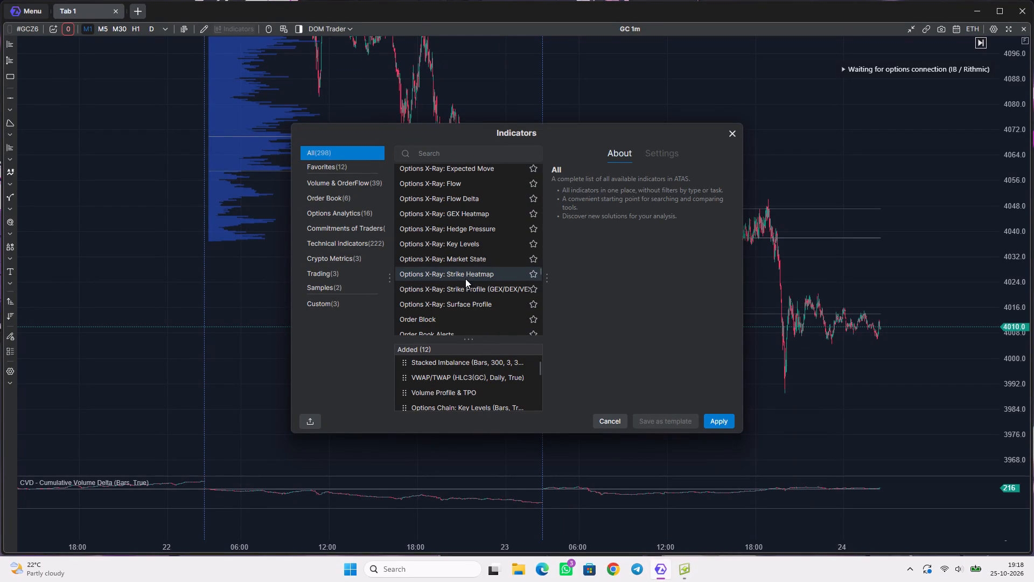
pyautogui.scroll(2, 465, 279)
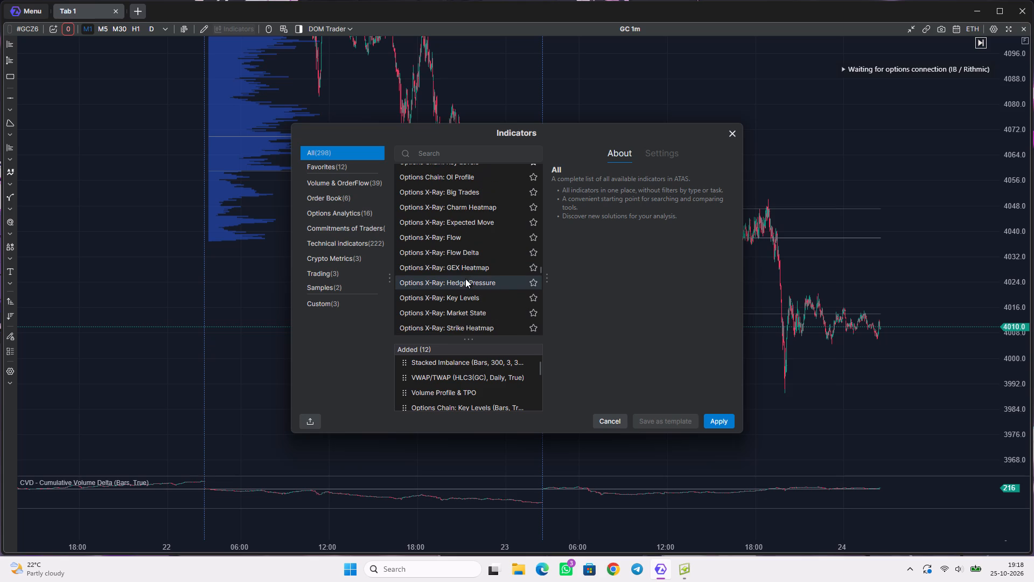
pyautogui.scroll(2, 465, 279)
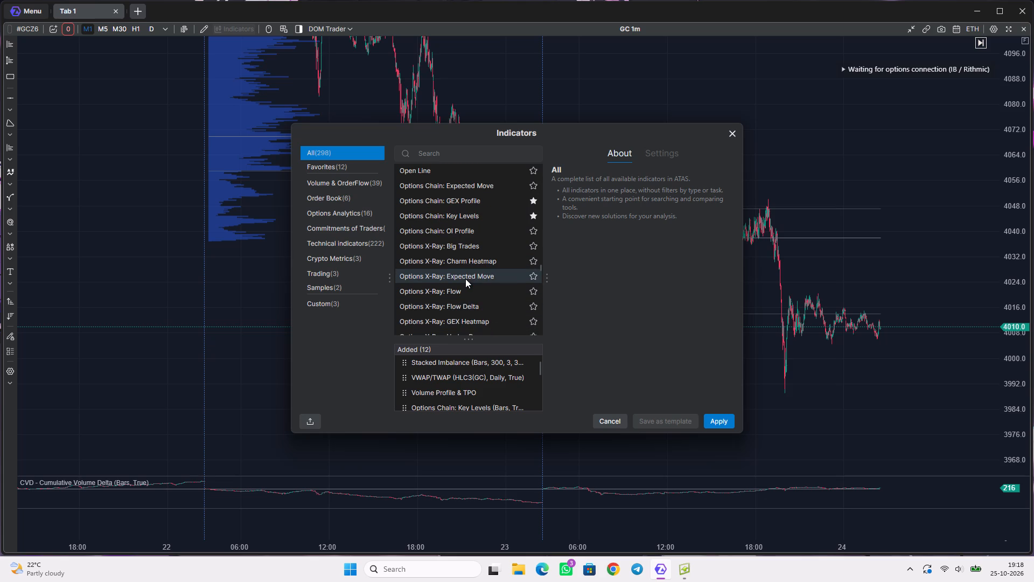
pyautogui.click(730, 137)
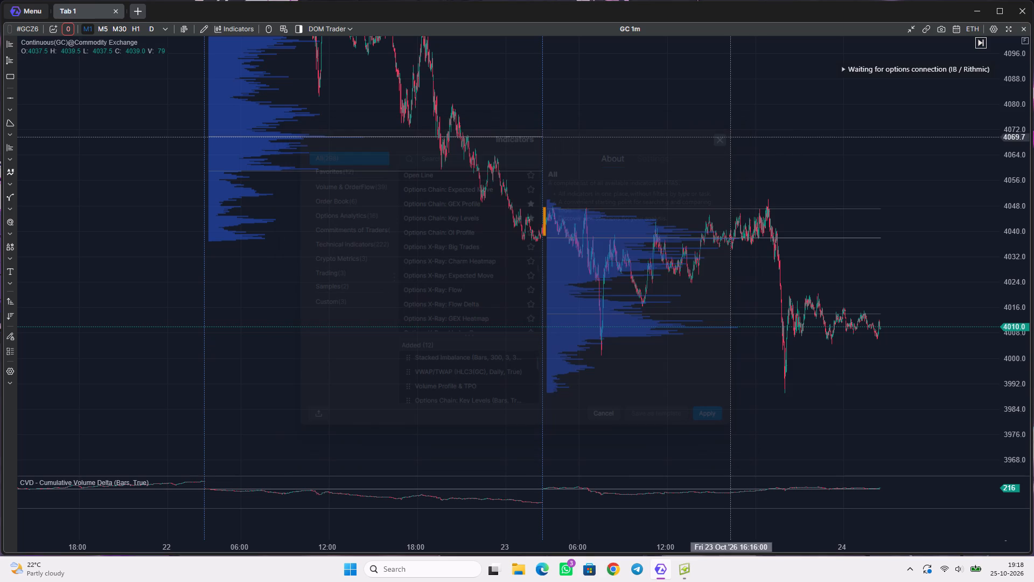
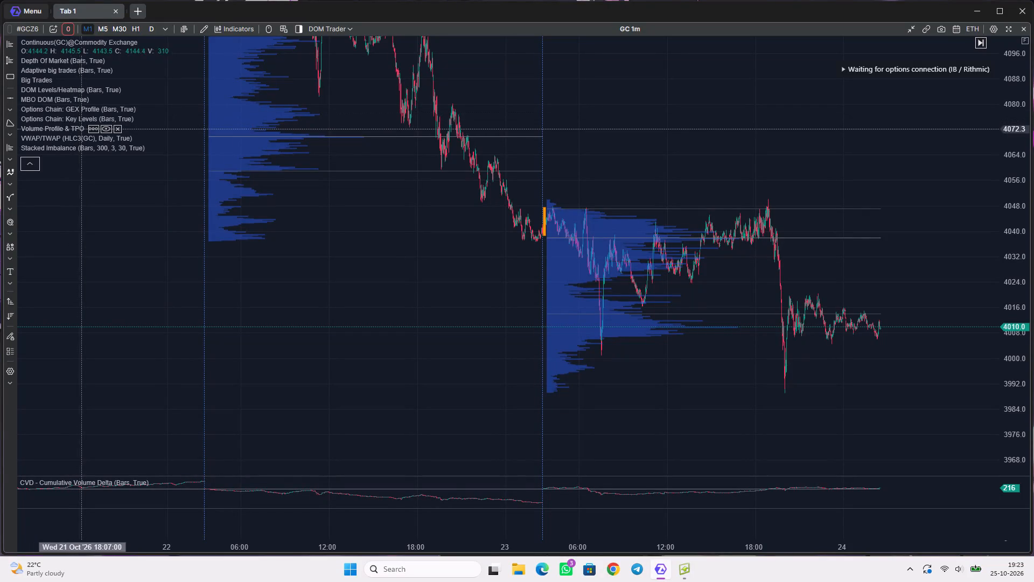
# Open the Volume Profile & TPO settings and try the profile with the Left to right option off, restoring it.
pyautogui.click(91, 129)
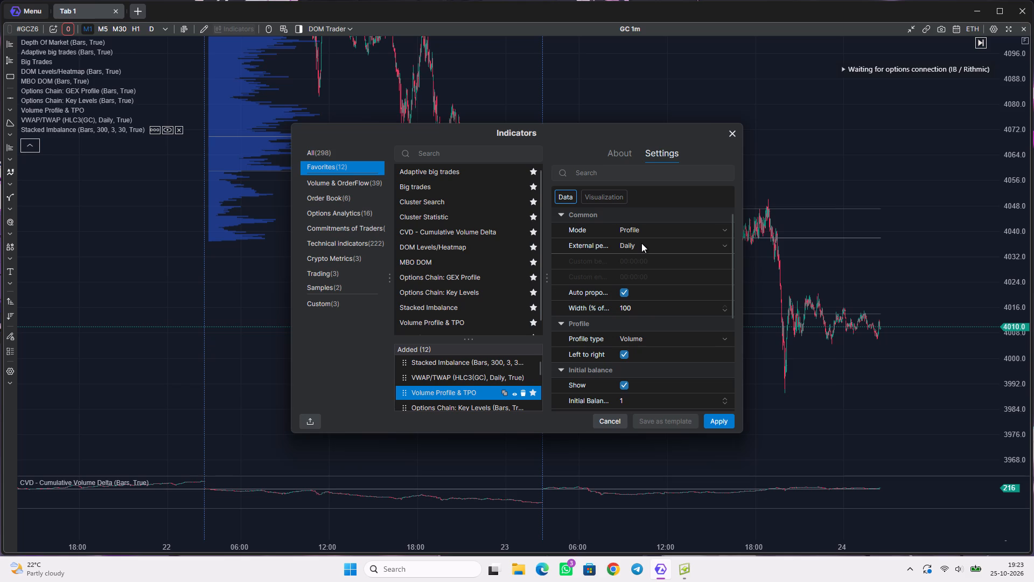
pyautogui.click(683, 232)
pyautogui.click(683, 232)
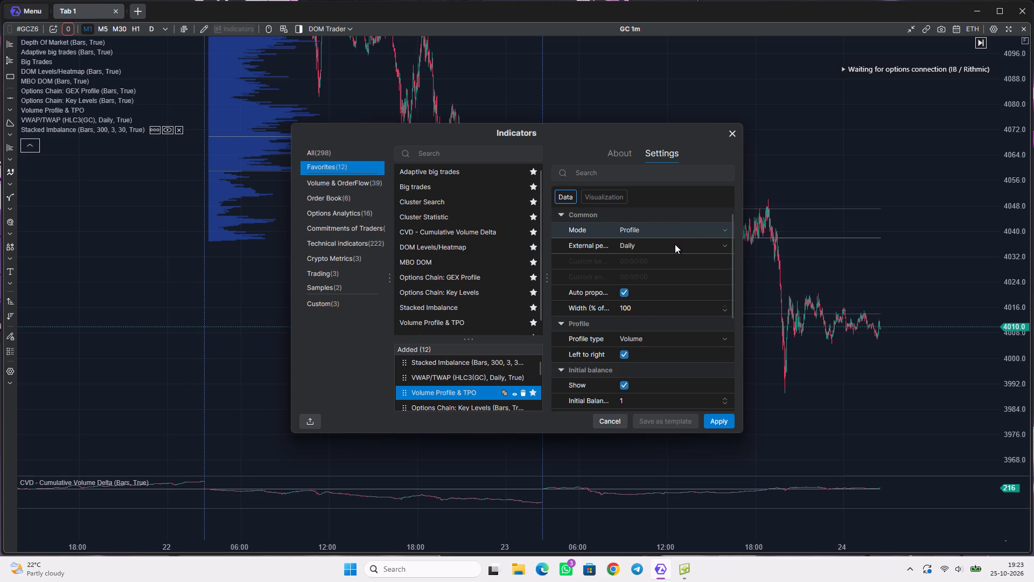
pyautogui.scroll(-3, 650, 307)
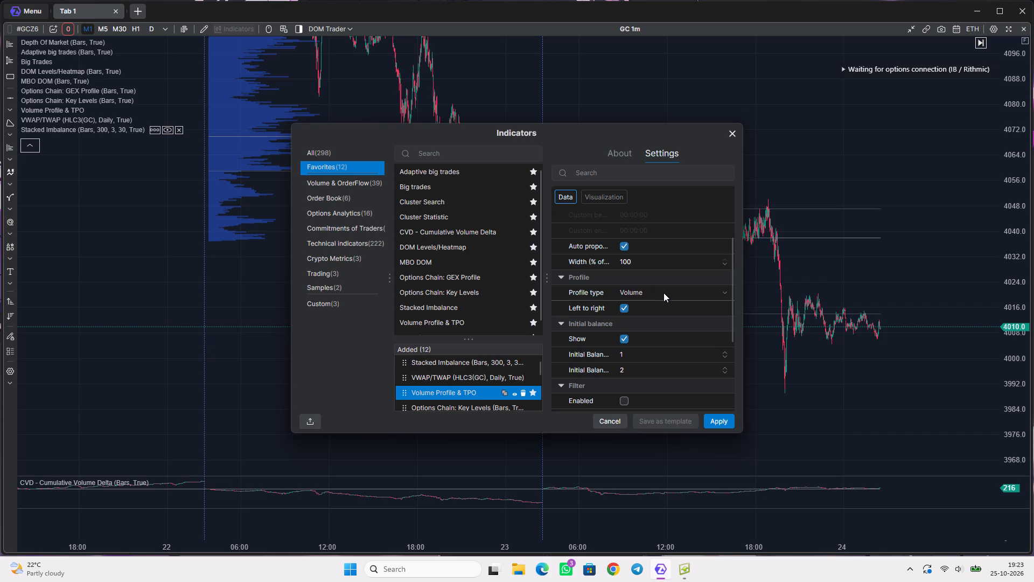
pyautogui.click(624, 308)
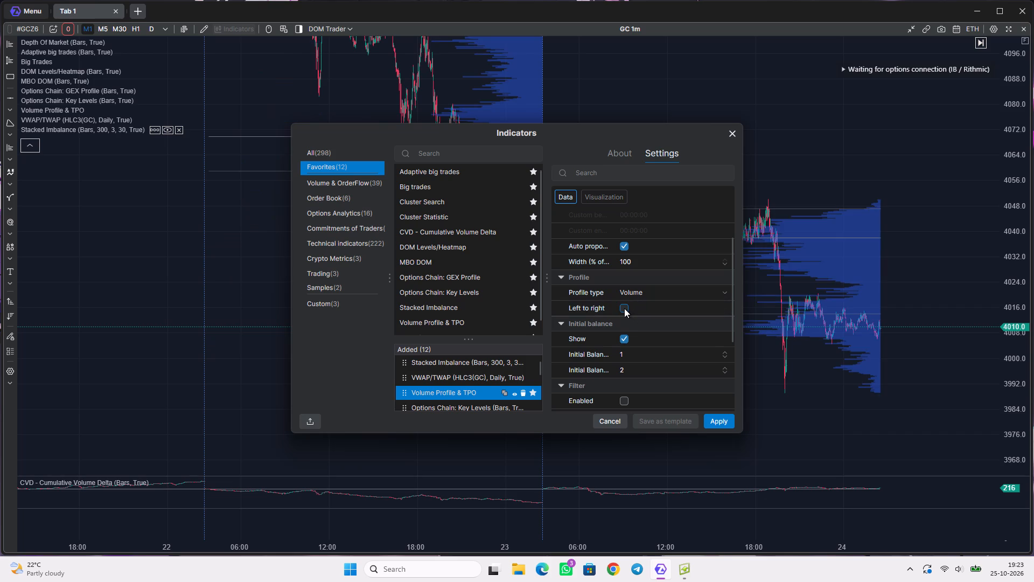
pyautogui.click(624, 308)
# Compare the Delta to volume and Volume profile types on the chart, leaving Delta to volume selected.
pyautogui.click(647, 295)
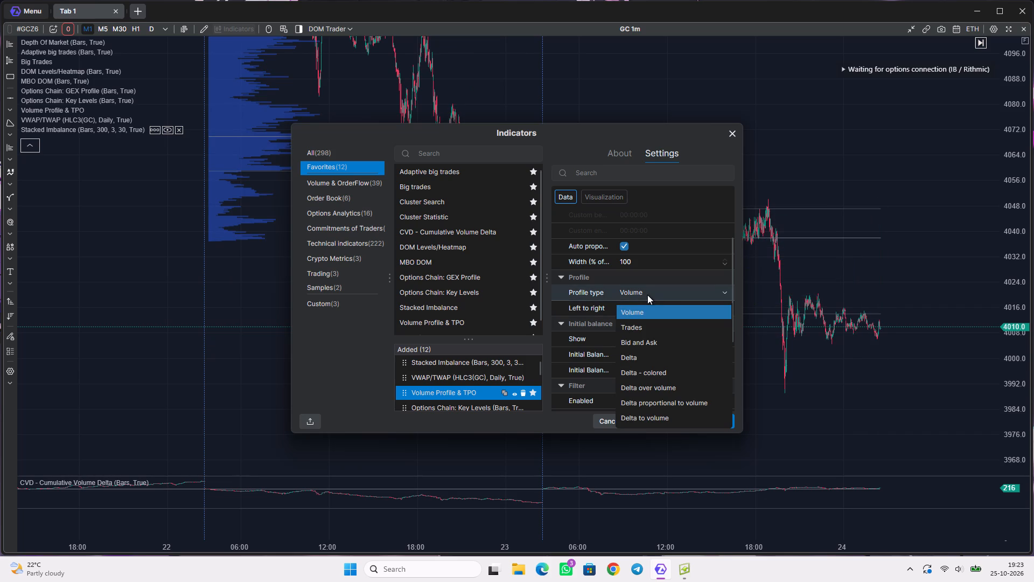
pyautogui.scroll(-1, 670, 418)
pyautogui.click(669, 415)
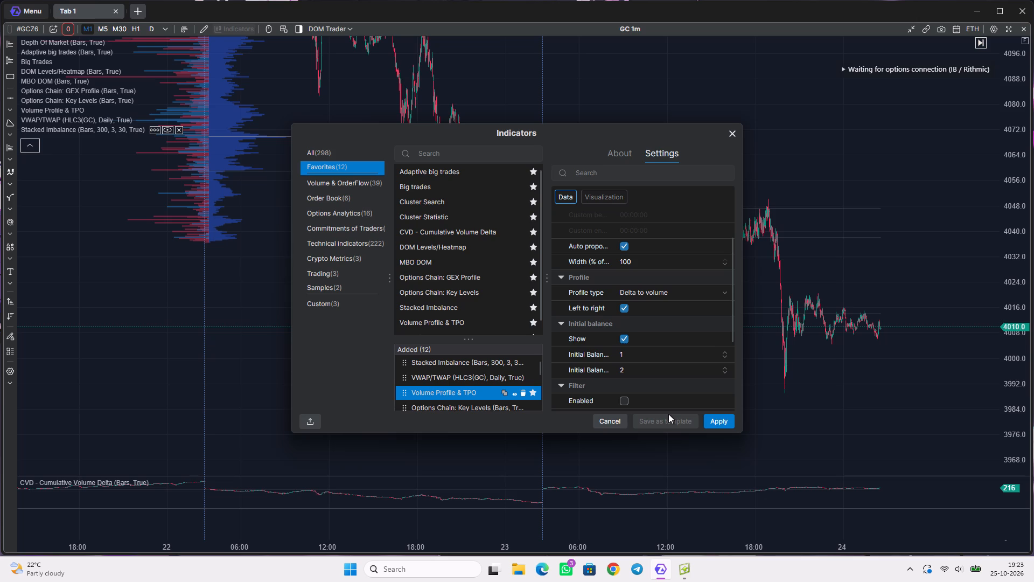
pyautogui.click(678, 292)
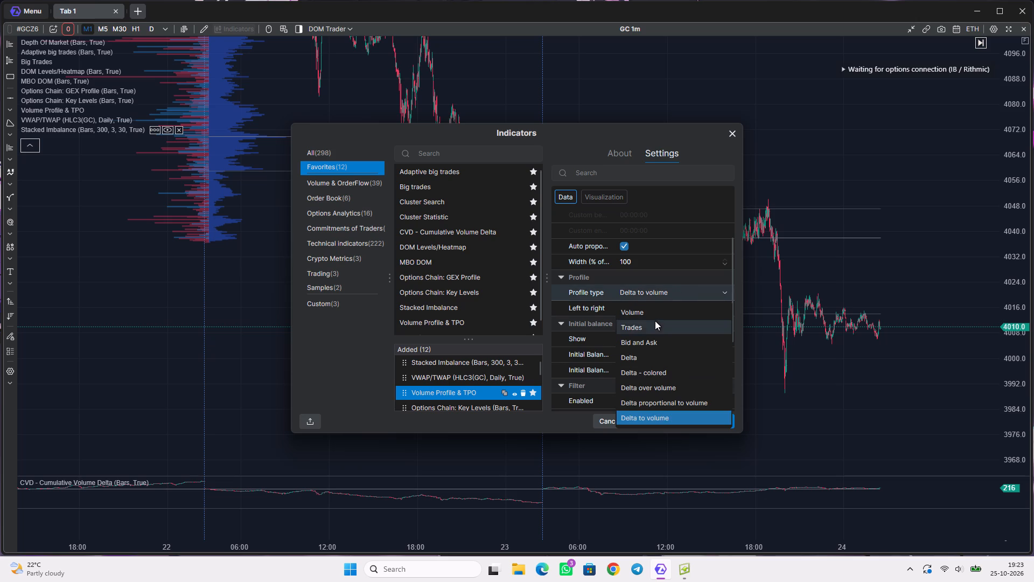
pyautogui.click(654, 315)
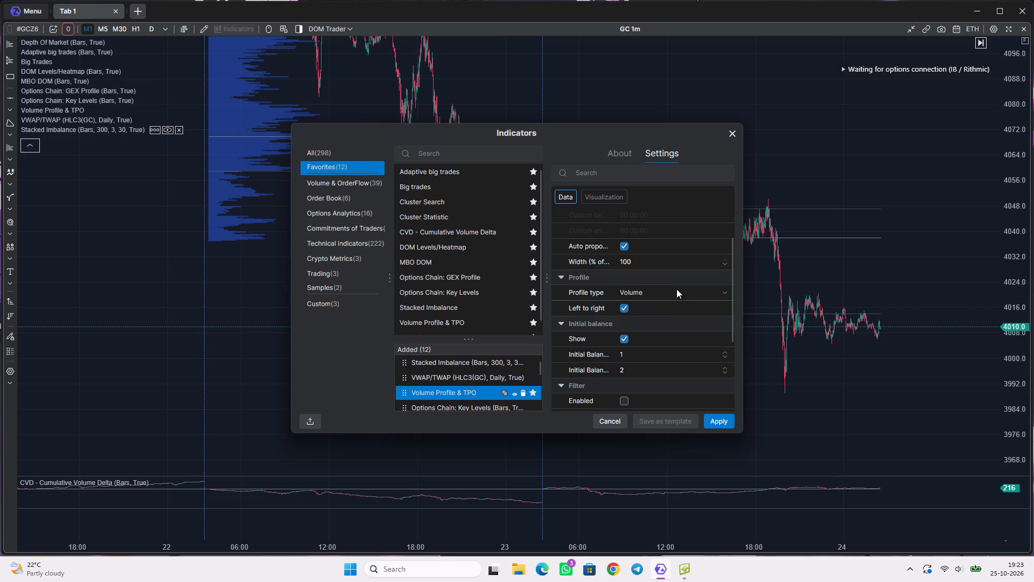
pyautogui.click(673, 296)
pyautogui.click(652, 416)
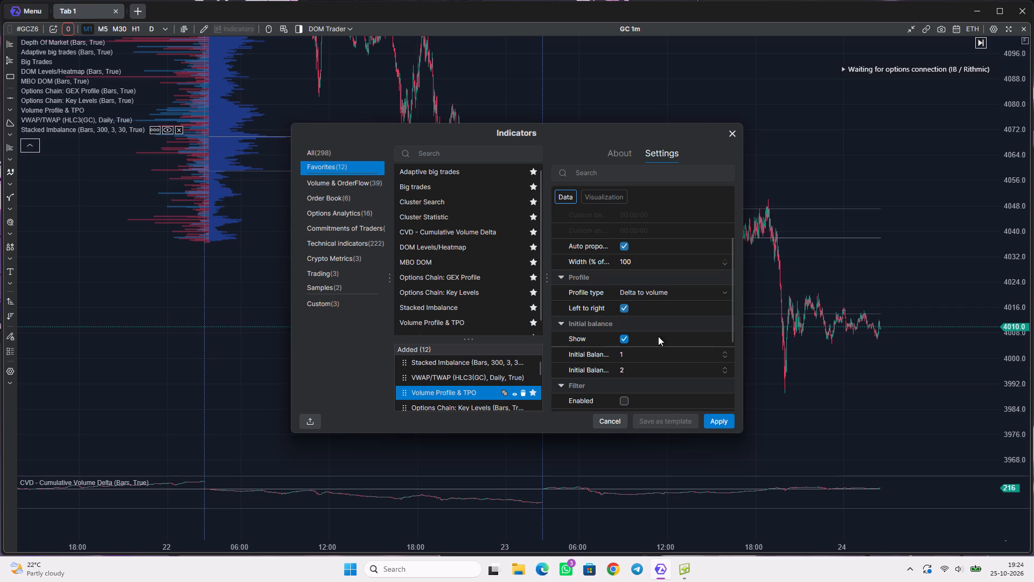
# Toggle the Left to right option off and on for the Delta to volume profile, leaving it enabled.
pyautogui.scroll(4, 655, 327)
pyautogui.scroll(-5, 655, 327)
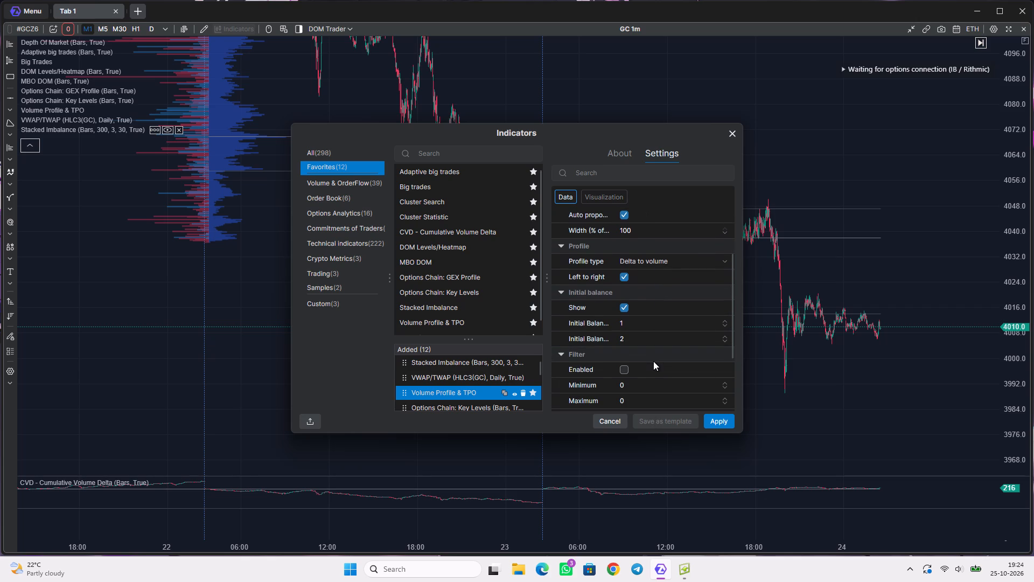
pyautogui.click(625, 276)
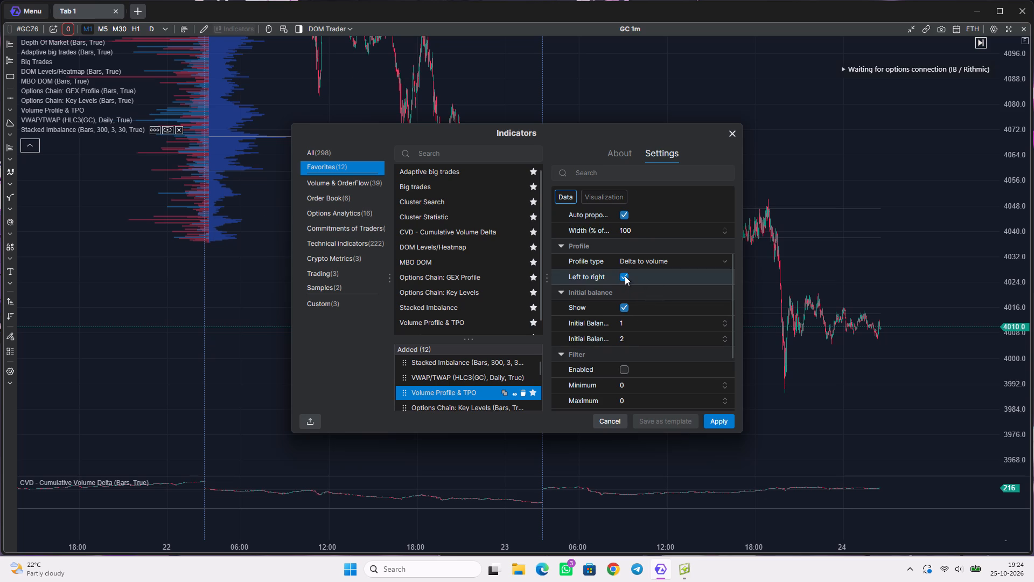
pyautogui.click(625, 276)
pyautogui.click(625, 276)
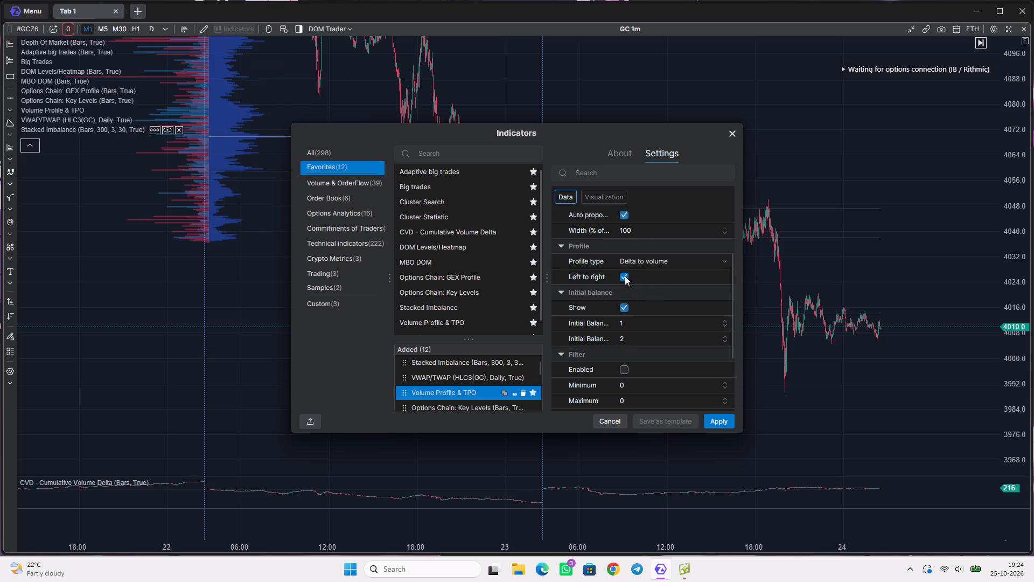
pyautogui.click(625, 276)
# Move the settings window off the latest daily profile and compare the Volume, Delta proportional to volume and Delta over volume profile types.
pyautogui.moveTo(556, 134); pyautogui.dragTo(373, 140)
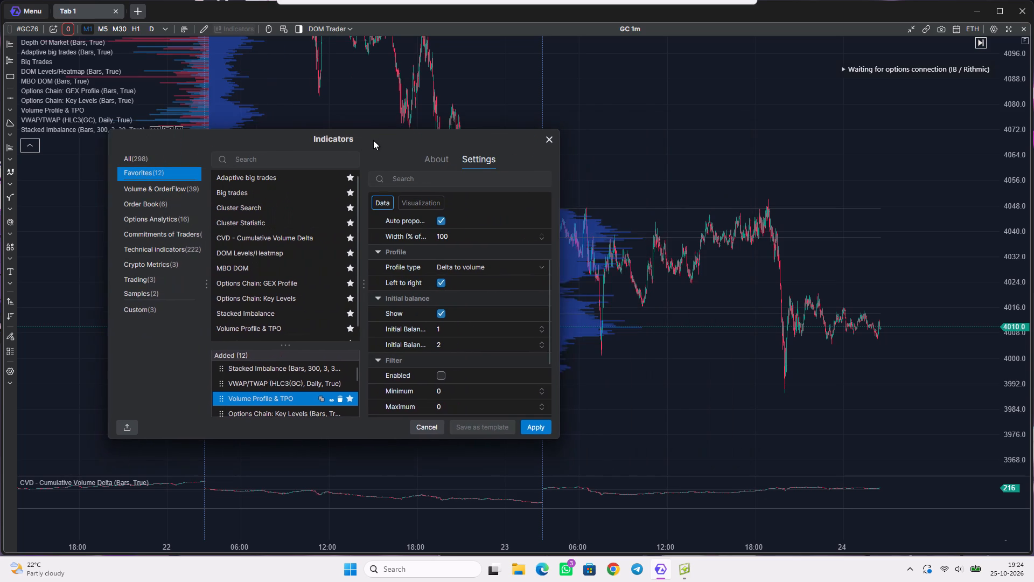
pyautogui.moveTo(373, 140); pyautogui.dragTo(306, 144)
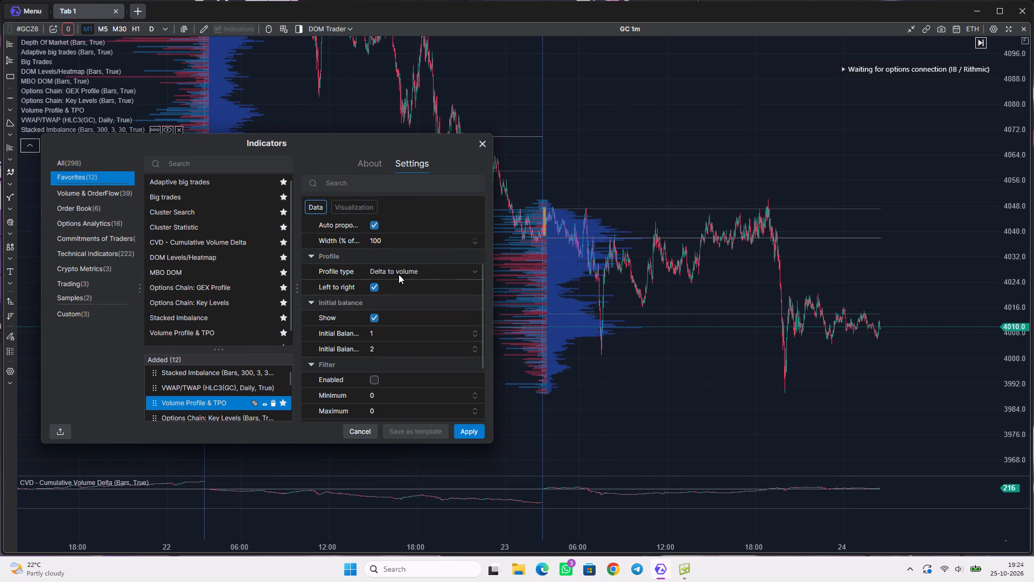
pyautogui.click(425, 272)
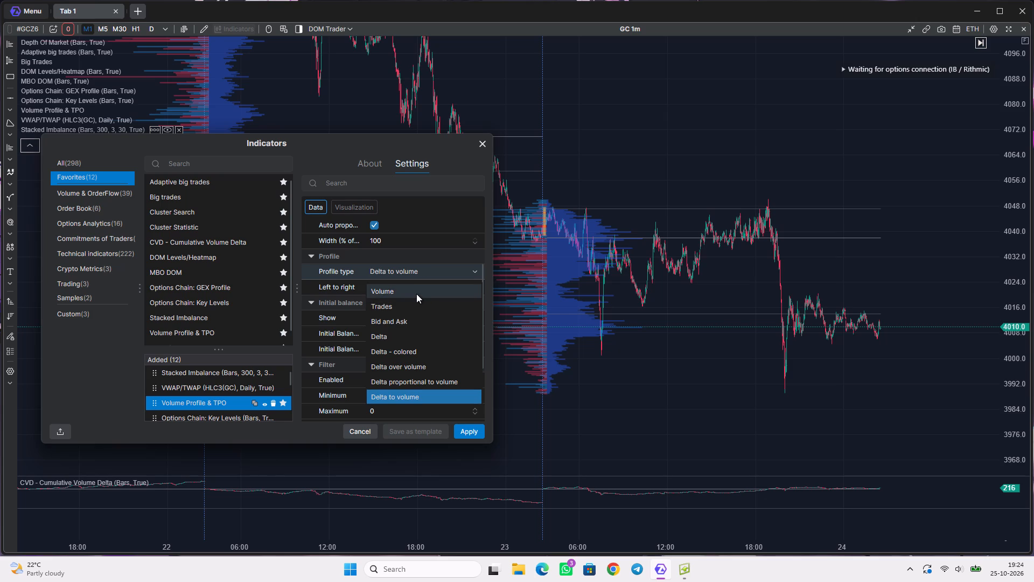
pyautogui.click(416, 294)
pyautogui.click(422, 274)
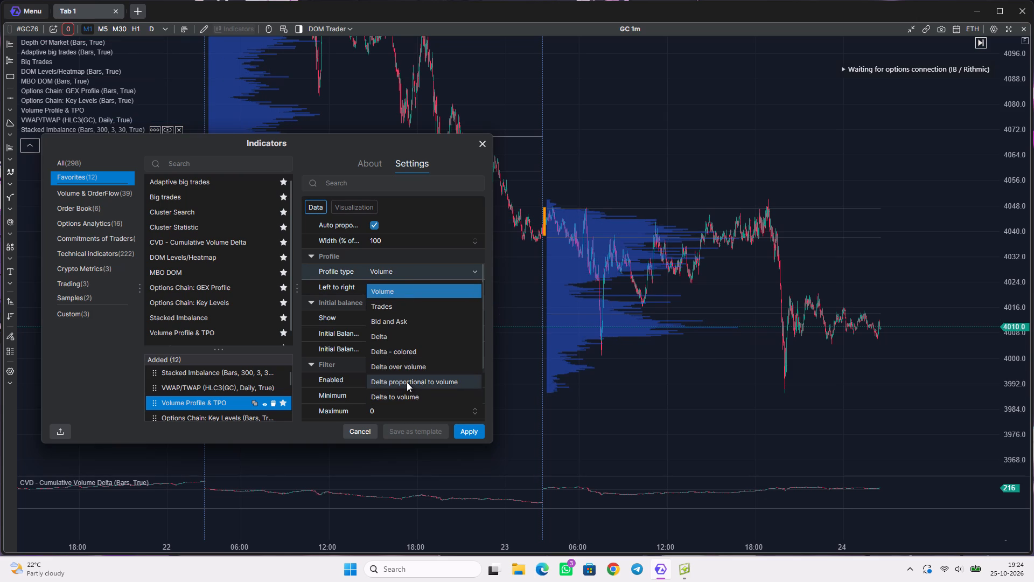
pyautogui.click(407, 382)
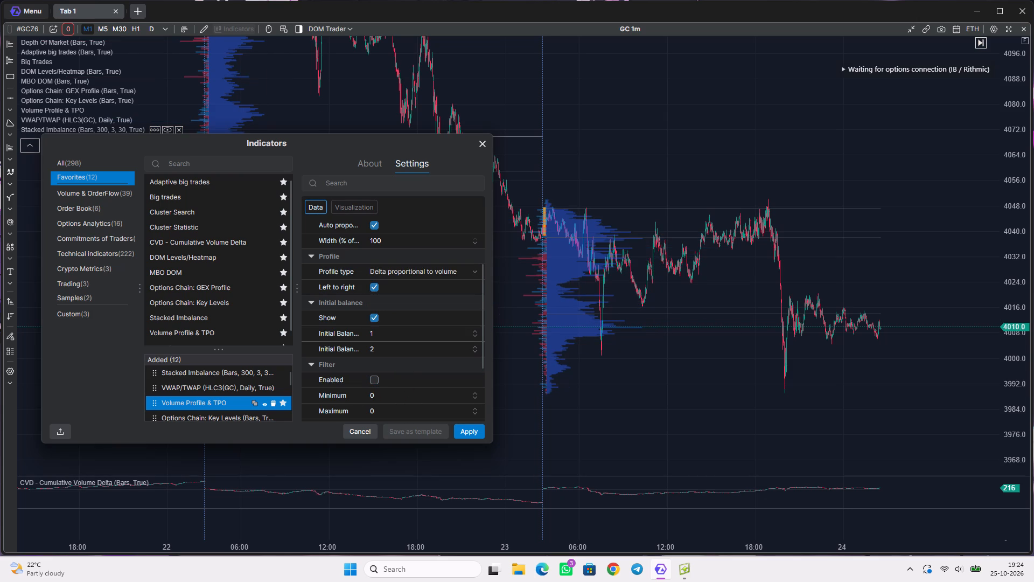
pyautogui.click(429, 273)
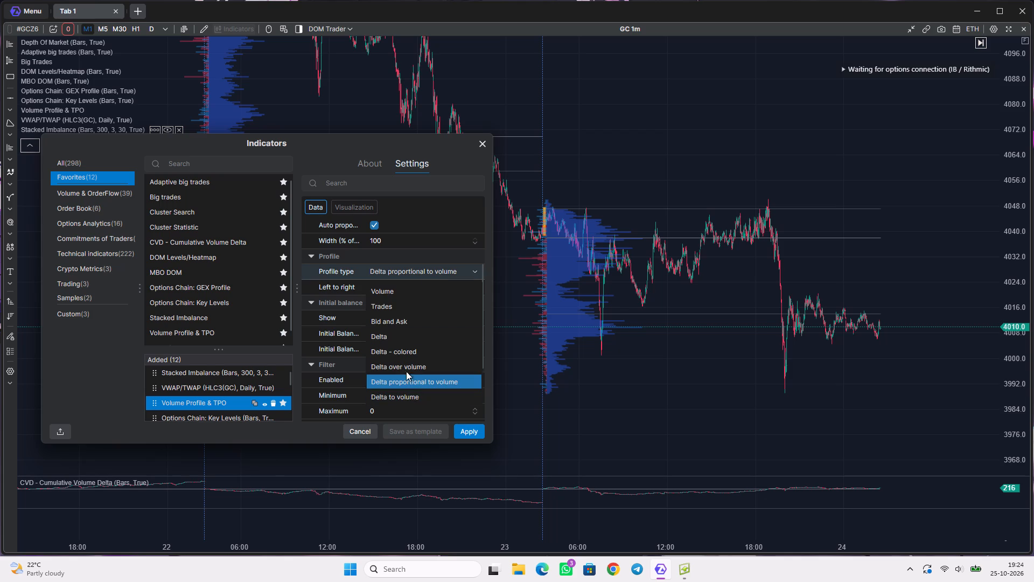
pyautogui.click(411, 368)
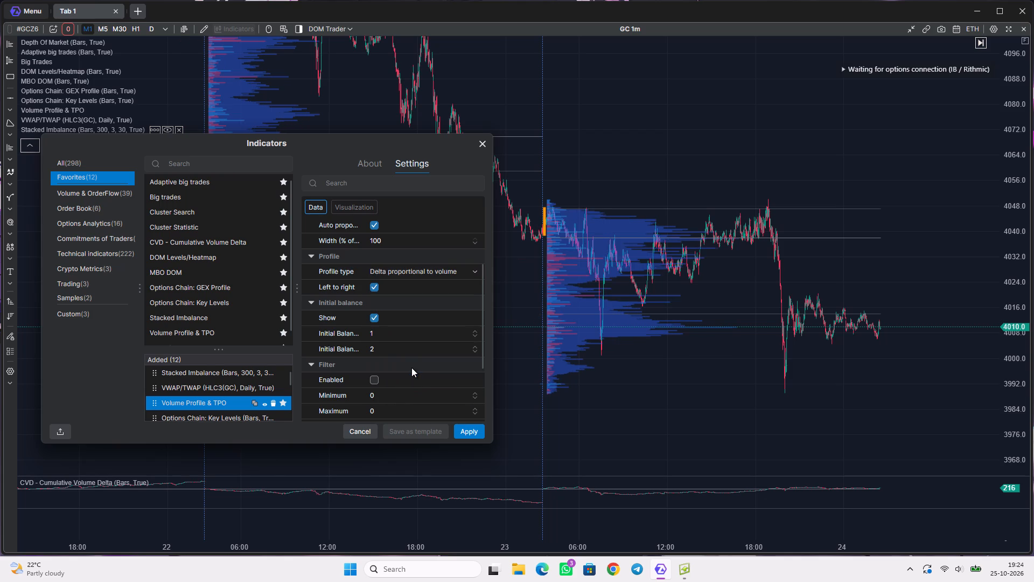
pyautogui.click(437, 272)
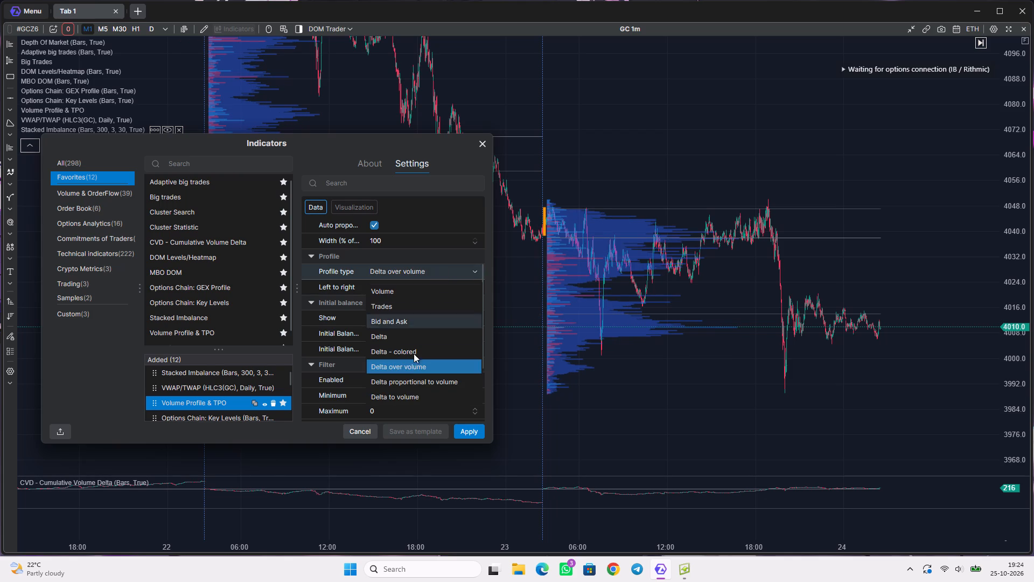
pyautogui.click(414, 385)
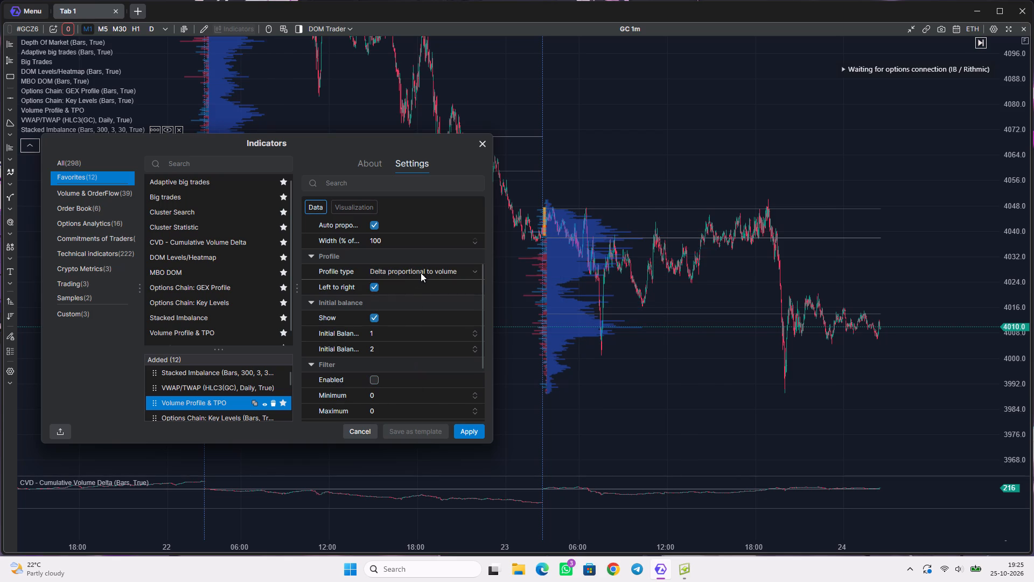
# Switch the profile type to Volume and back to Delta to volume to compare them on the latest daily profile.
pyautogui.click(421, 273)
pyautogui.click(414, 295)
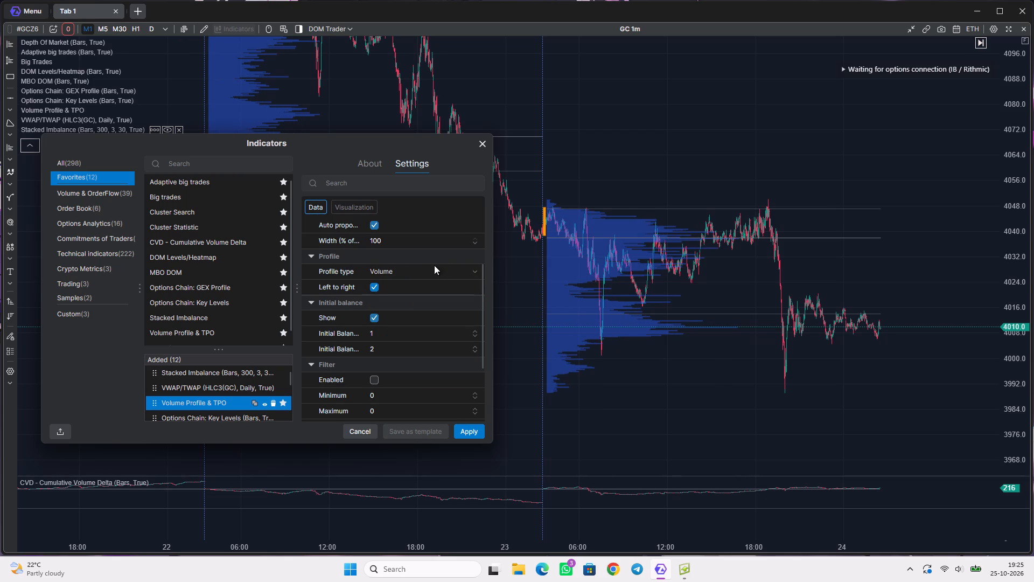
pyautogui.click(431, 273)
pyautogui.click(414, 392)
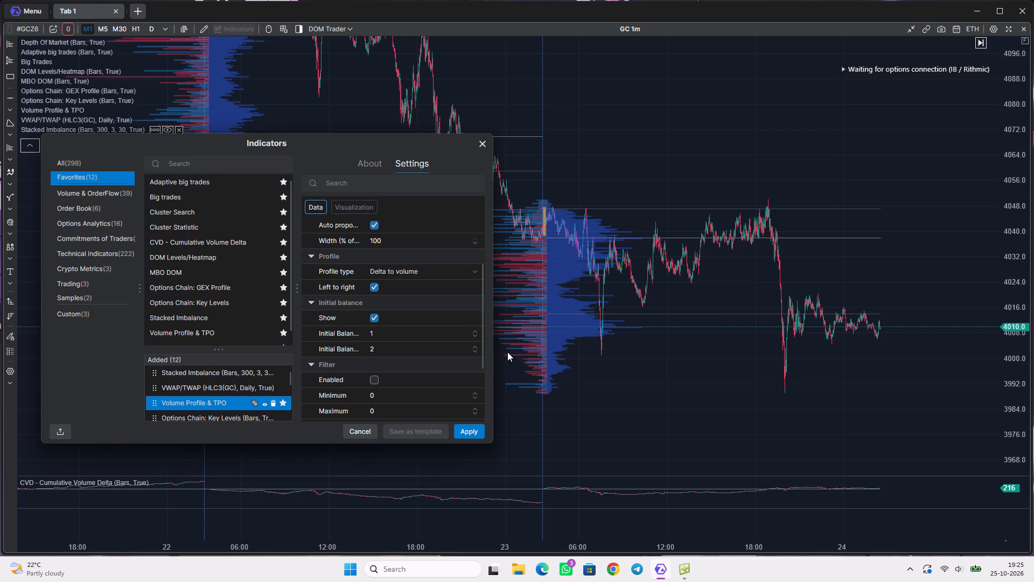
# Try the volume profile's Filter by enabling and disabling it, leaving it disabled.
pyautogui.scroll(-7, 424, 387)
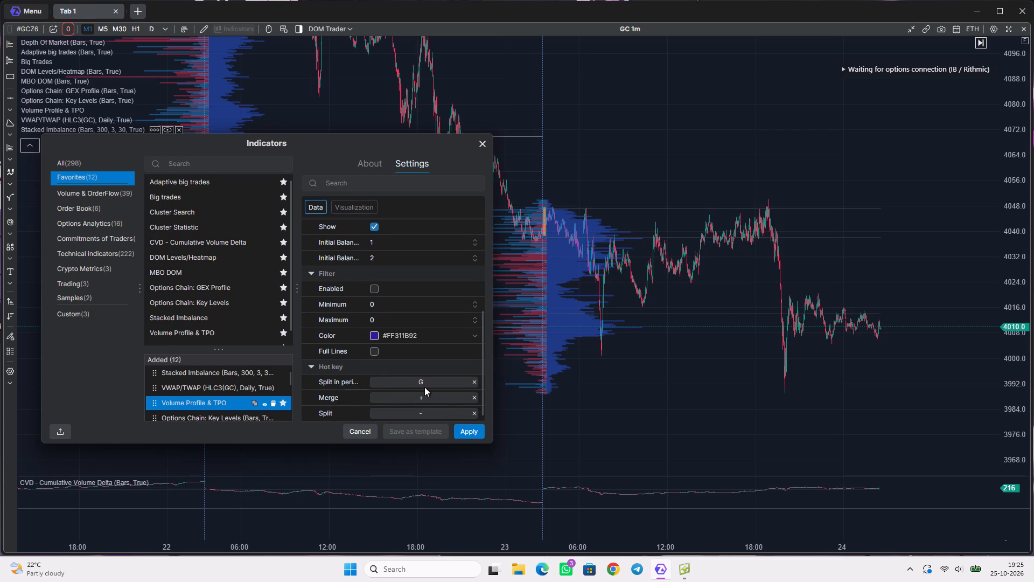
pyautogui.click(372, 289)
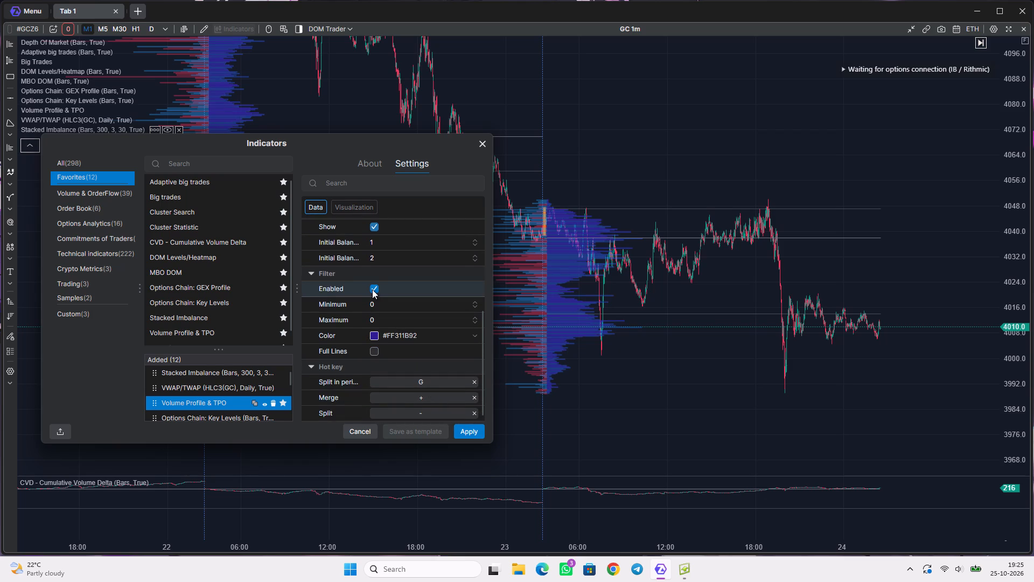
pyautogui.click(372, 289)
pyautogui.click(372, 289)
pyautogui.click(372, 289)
# Look through the remaining data options and the visualization settings for profile colours, maximum level and value areas.
pyautogui.scroll(-2, 399, 366)
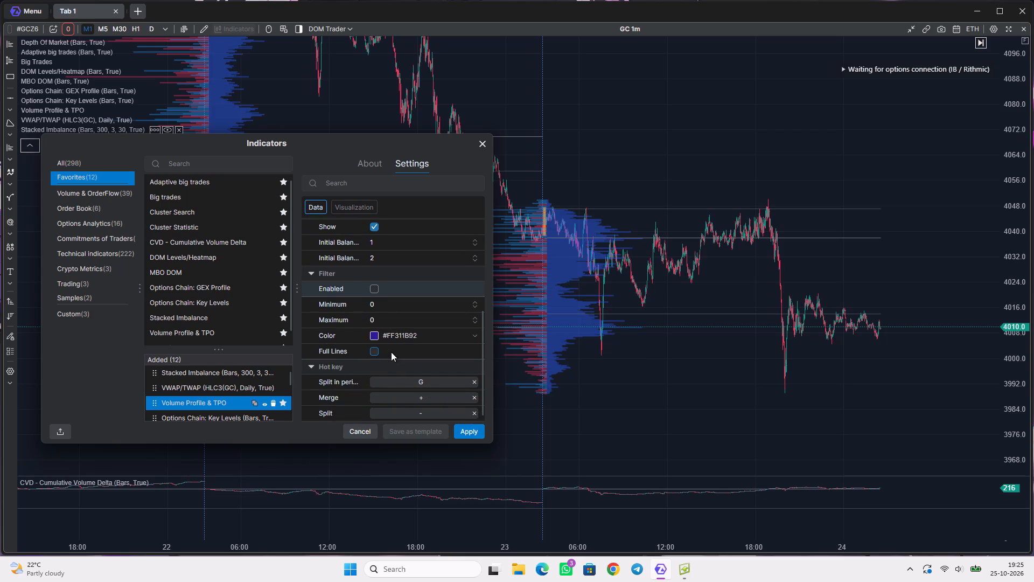
pyautogui.scroll(5, 425, 351)
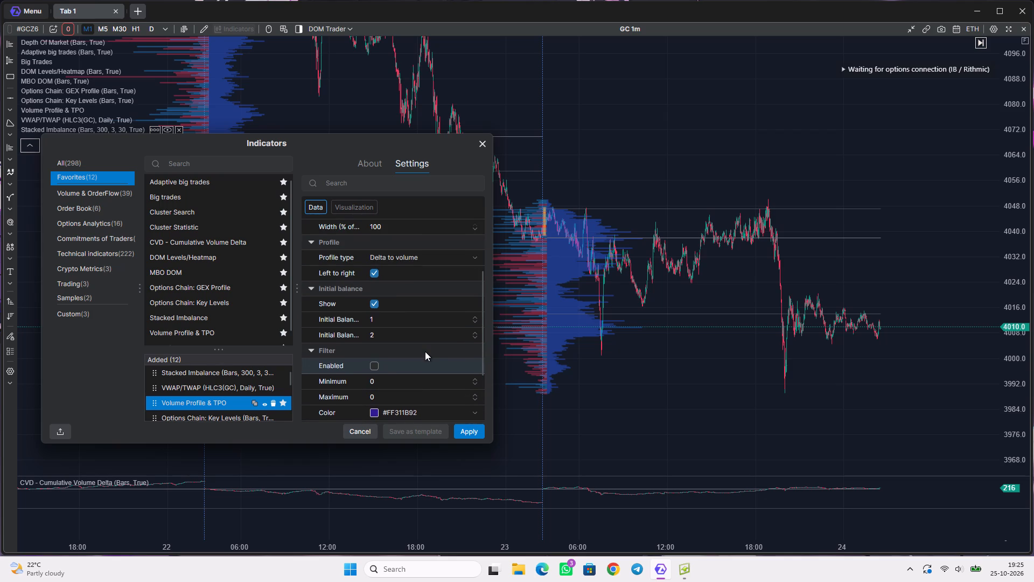
pyautogui.click(366, 205)
pyautogui.scroll(-4, 436, 341)
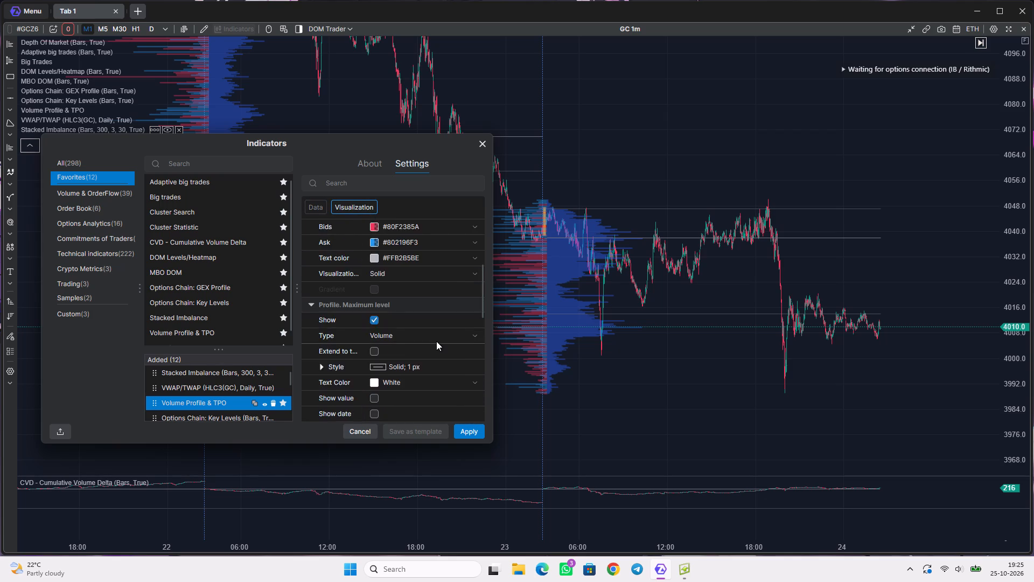
pyautogui.scroll(-6, 436, 341)
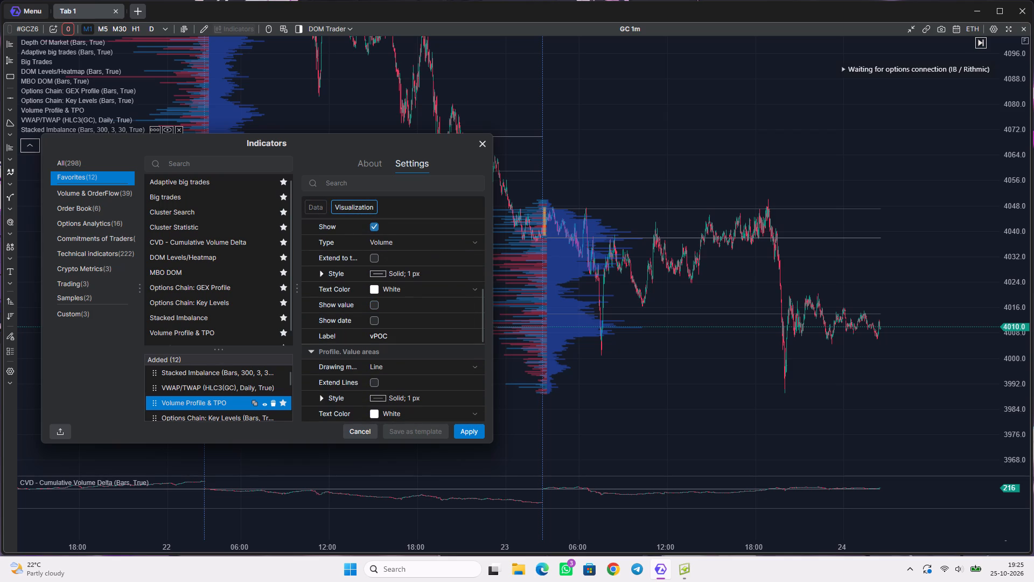
pyautogui.scroll(9, 436, 341)
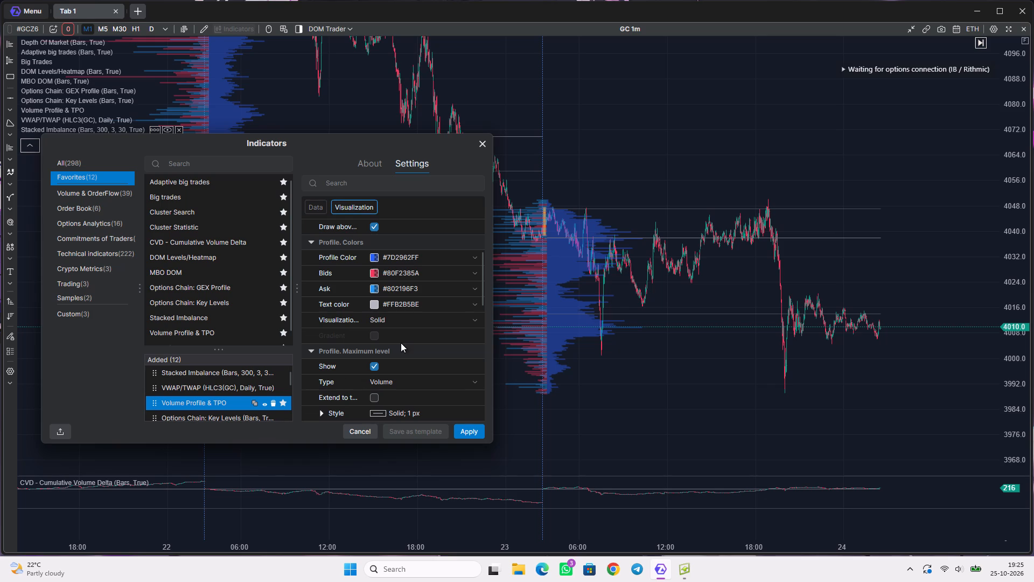
# Set the profile type to Volume and apply the Volume Profile & TPO settings.
pyautogui.click(316, 208)
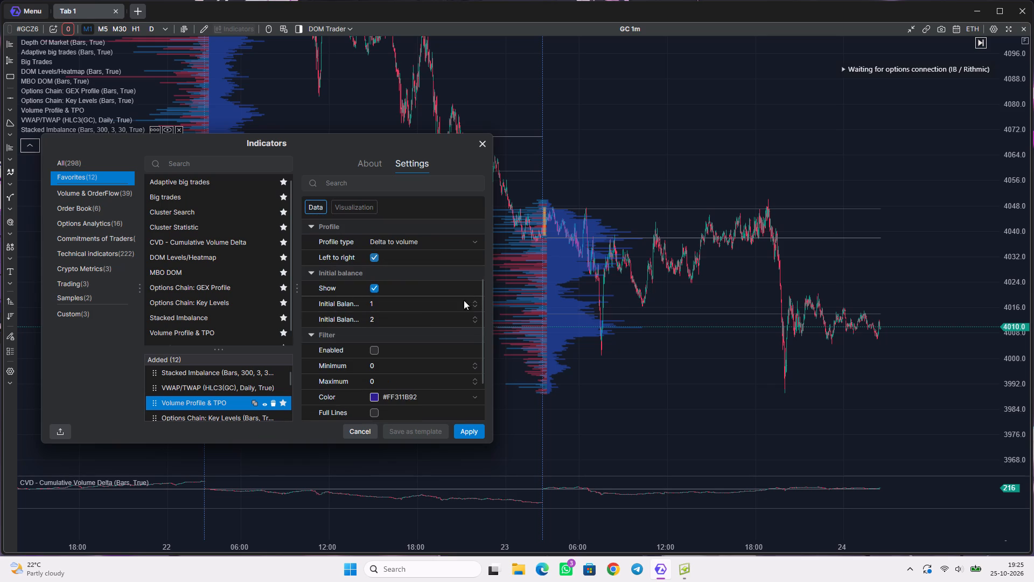
pyautogui.scroll(4, 409, 297)
pyautogui.click(420, 305)
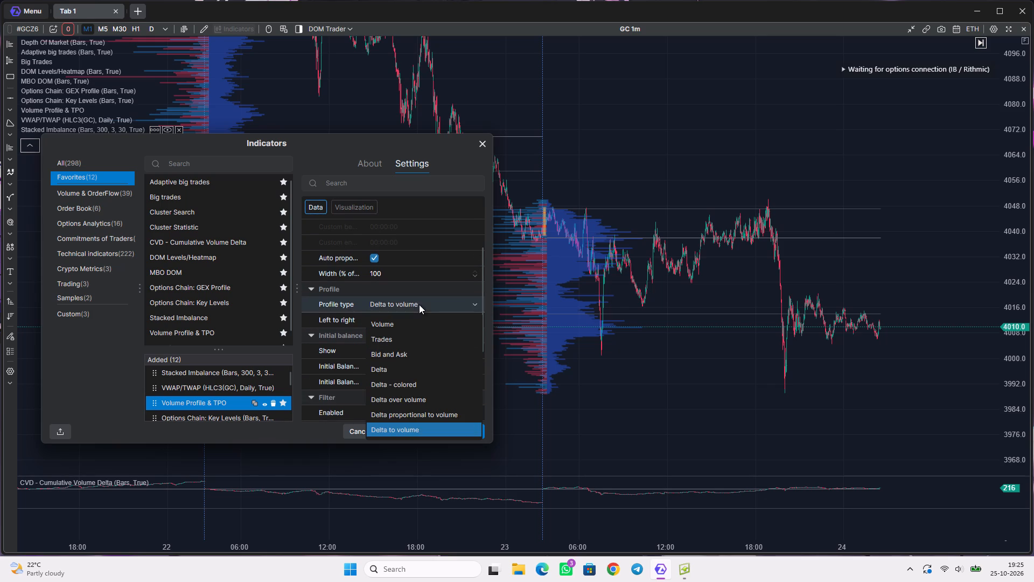
pyautogui.click(402, 325)
pyautogui.click(469, 434)
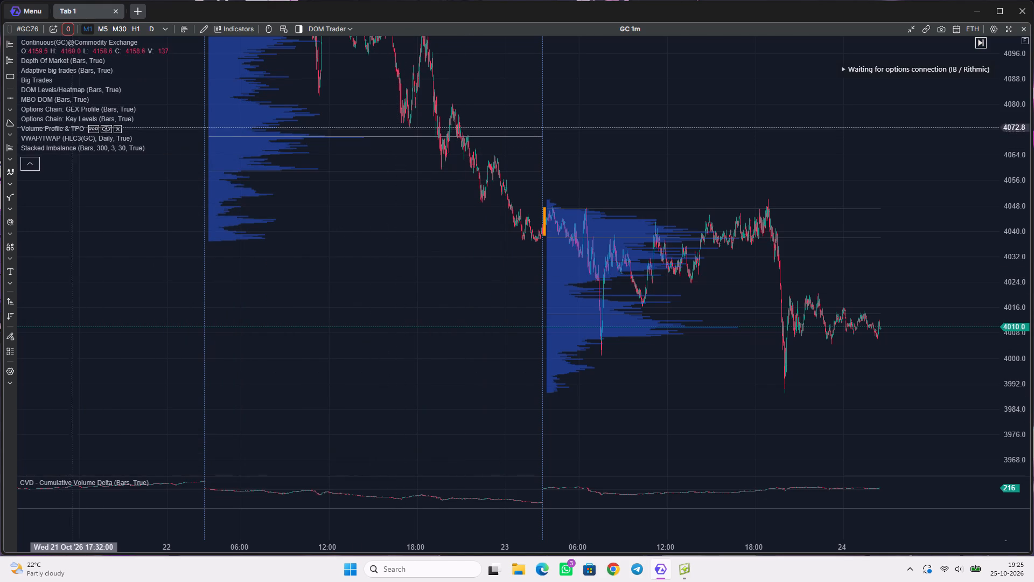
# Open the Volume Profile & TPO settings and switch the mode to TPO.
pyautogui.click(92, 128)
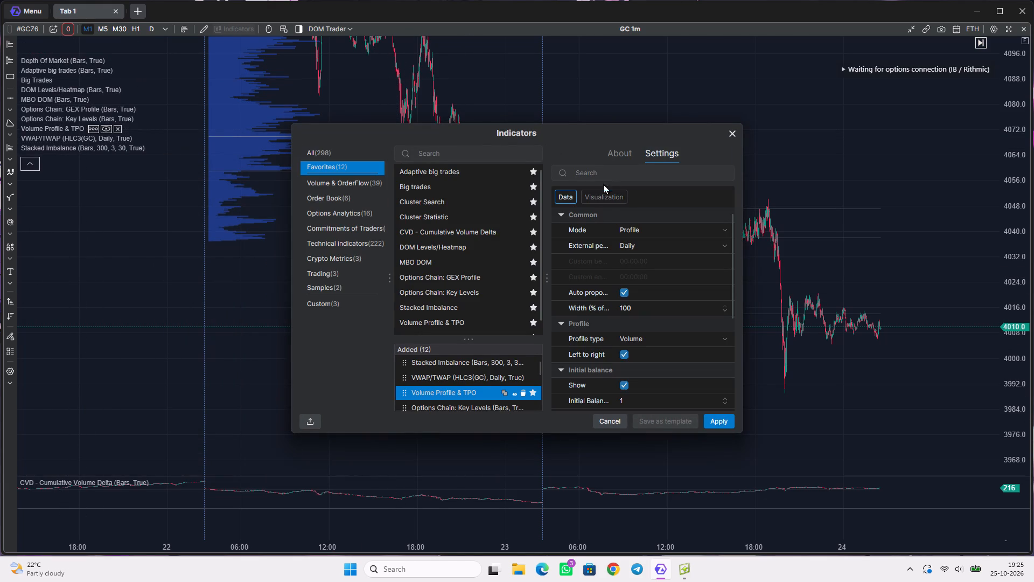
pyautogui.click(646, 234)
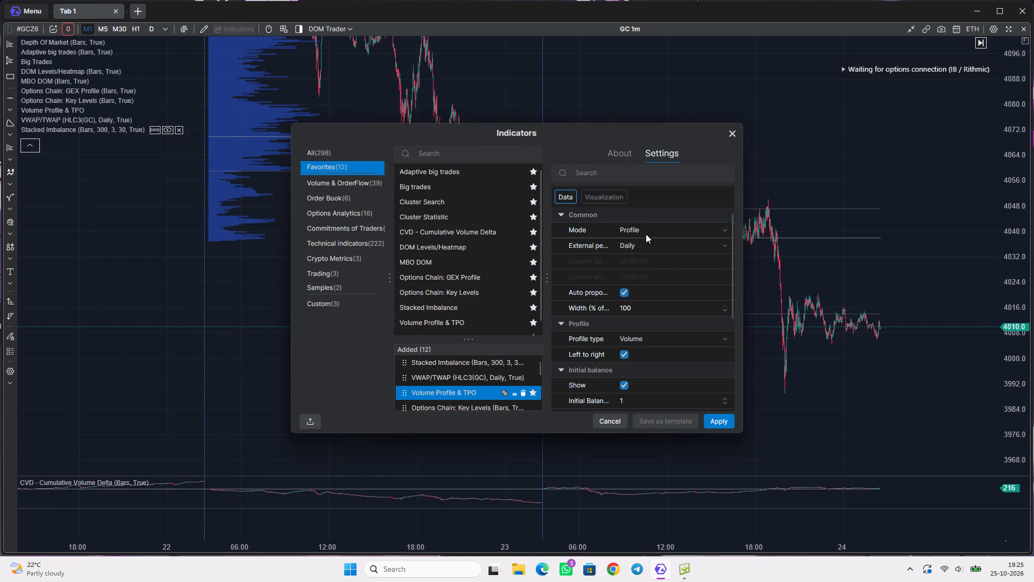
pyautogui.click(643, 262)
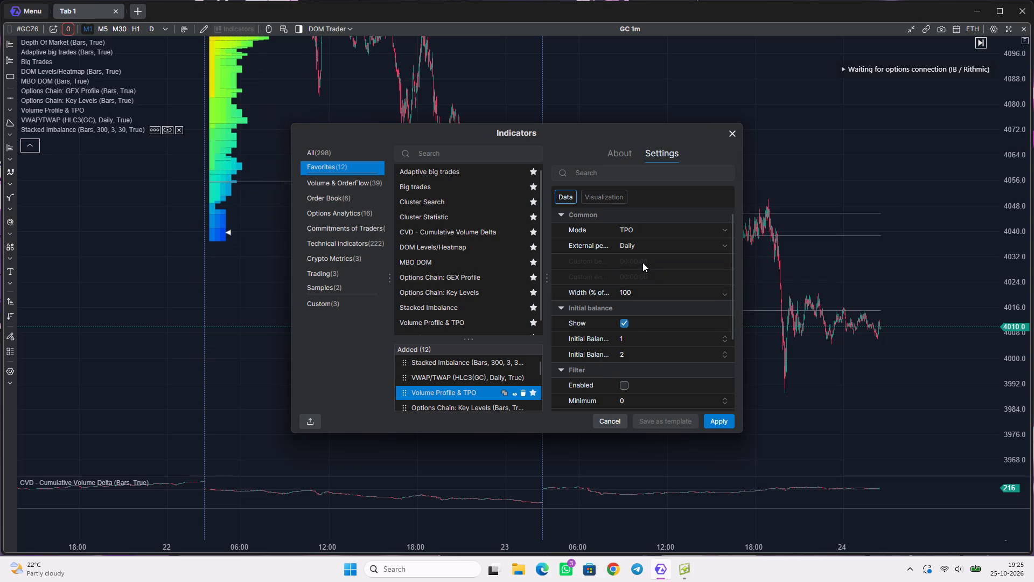
# Look through the TPO mode's data options, including the initial balance and filter settings and the available external periods.
pyautogui.scroll(-2, 635, 363)
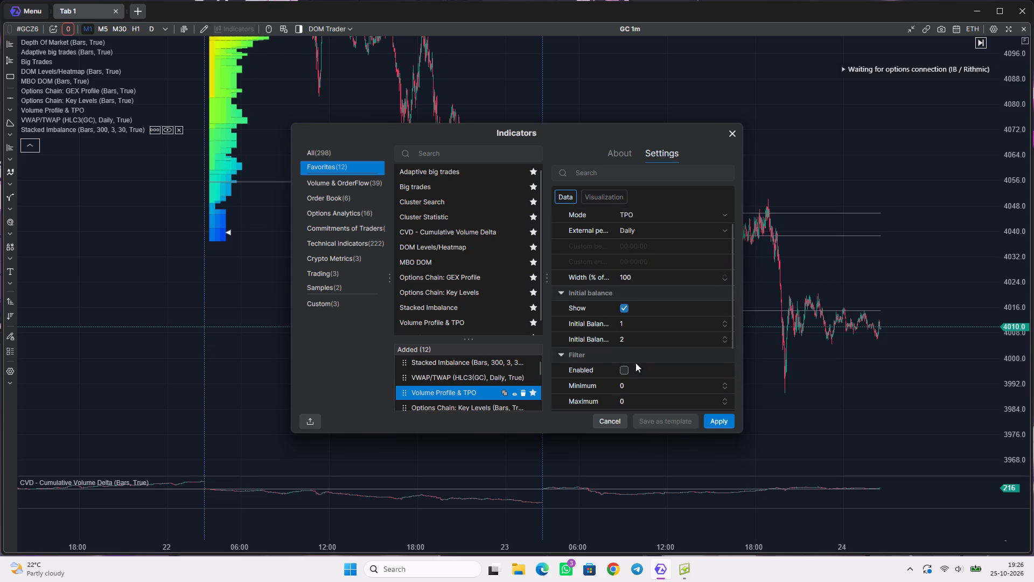
pyautogui.scroll(-3, 635, 363)
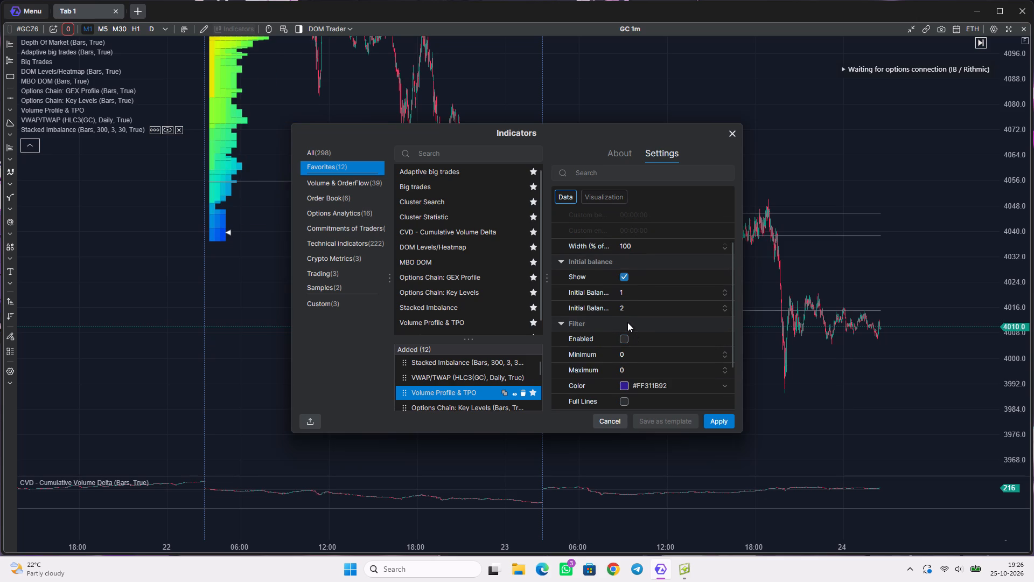
pyautogui.scroll(-2, 627, 322)
pyautogui.scroll(9, 627, 322)
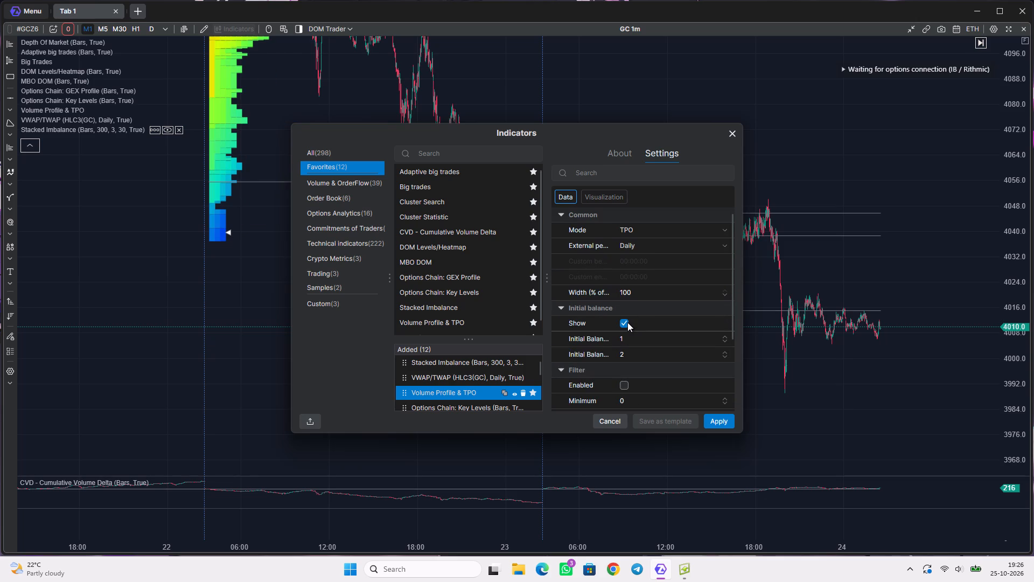
pyautogui.scroll(-3, 669, 357)
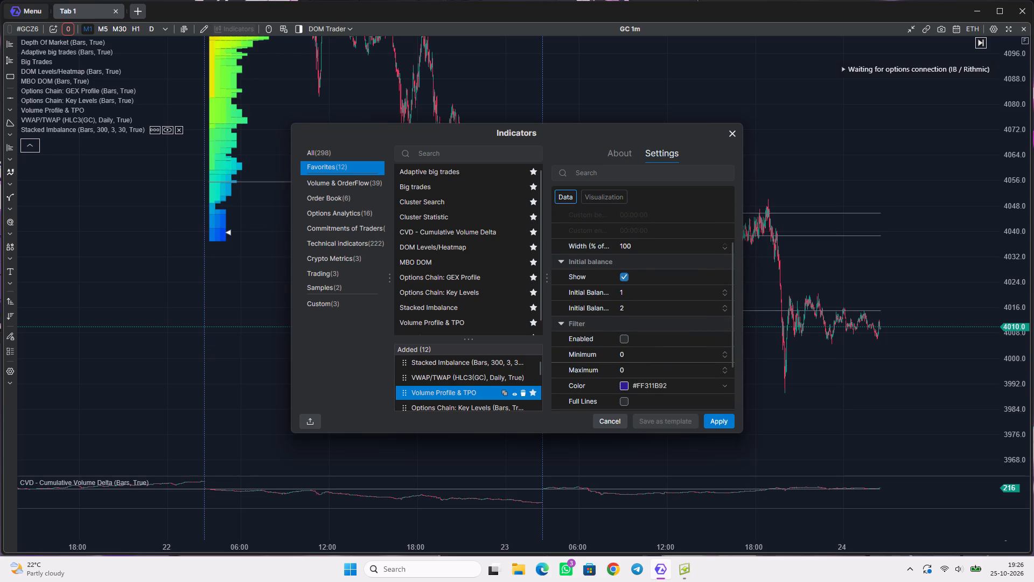
pyautogui.scroll(-11, 669, 357)
pyautogui.scroll(9, 669, 357)
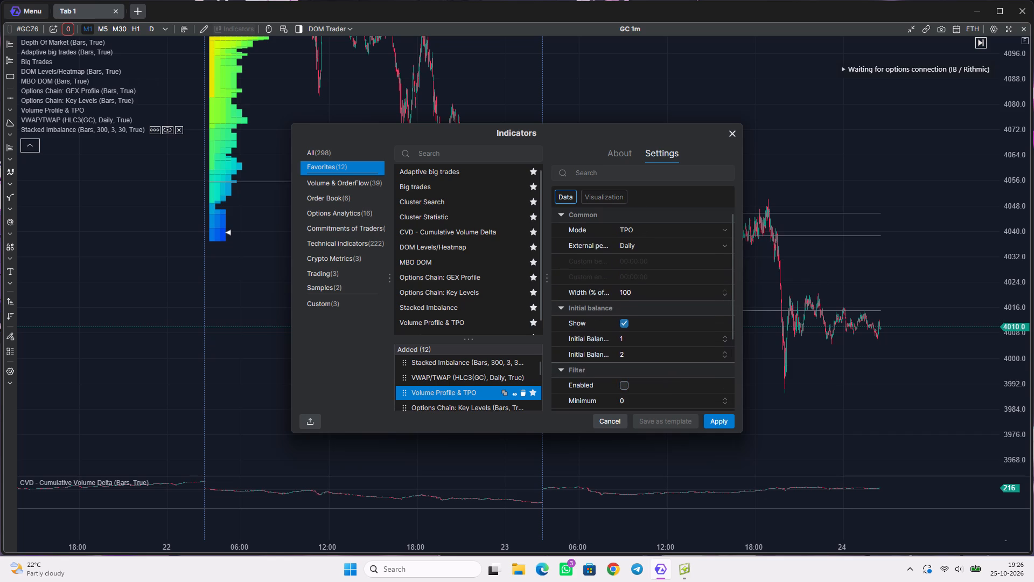
pyautogui.scroll(3, 669, 357)
pyautogui.click(685, 250)
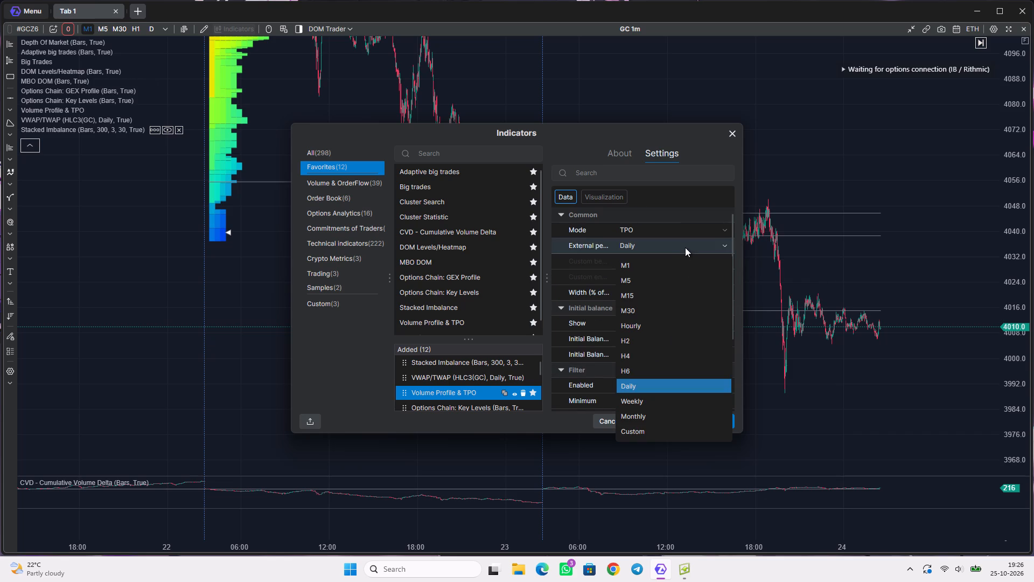
pyautogui.click(685, 247)
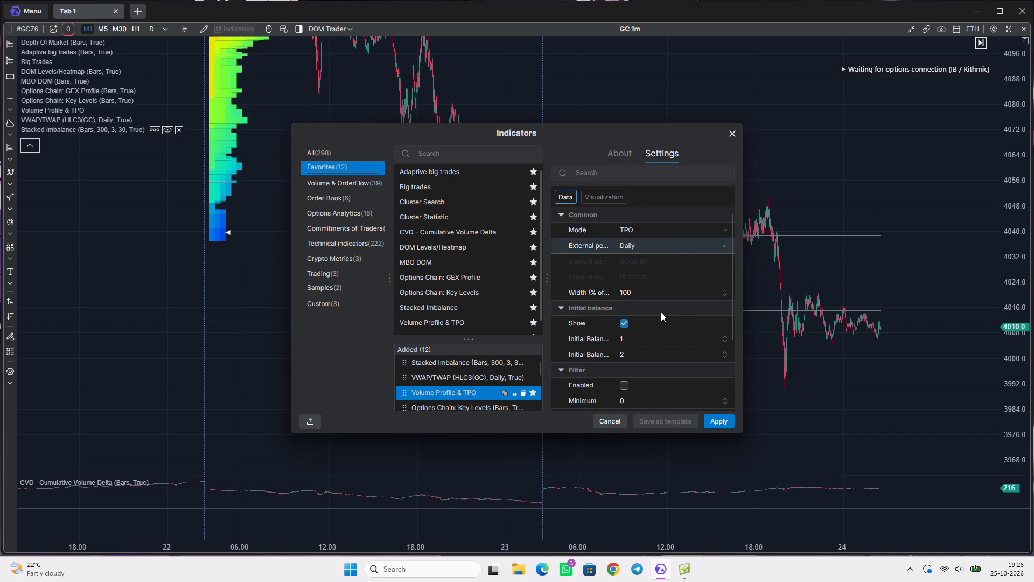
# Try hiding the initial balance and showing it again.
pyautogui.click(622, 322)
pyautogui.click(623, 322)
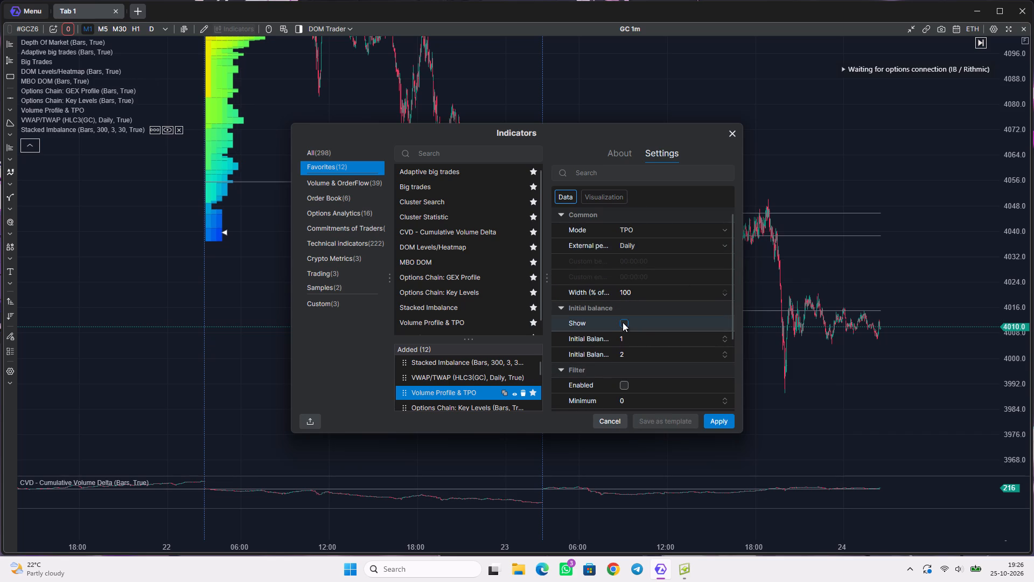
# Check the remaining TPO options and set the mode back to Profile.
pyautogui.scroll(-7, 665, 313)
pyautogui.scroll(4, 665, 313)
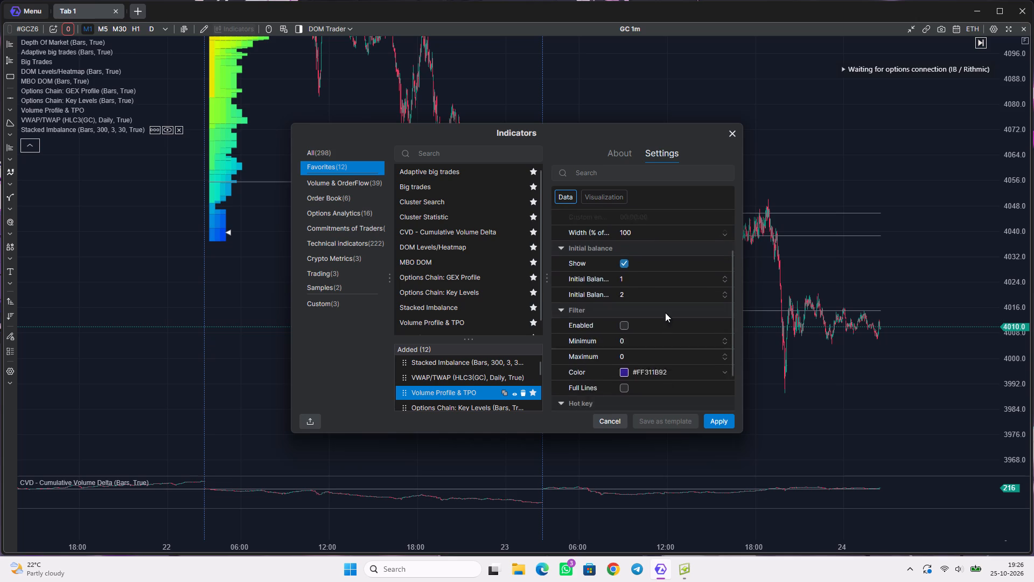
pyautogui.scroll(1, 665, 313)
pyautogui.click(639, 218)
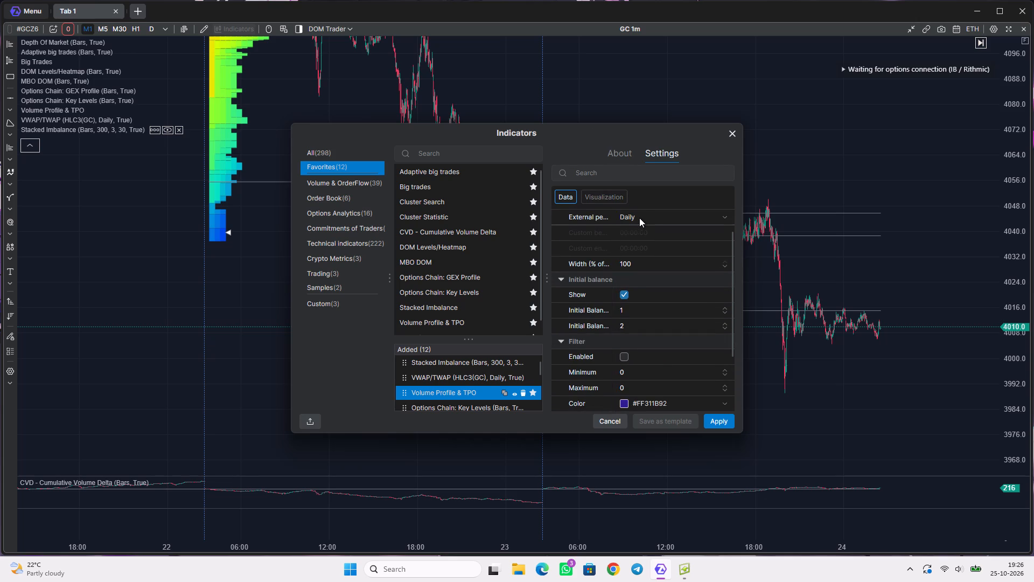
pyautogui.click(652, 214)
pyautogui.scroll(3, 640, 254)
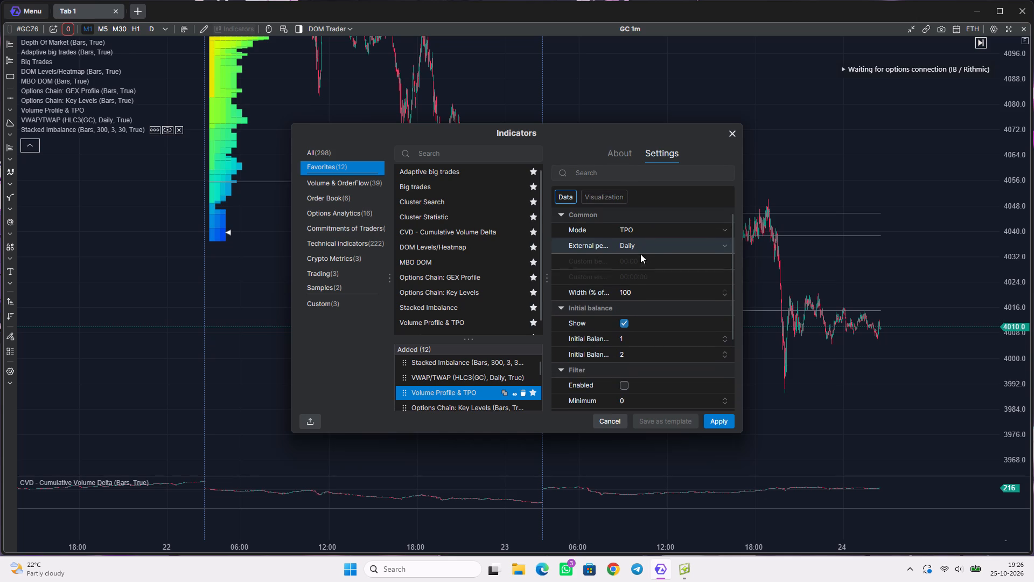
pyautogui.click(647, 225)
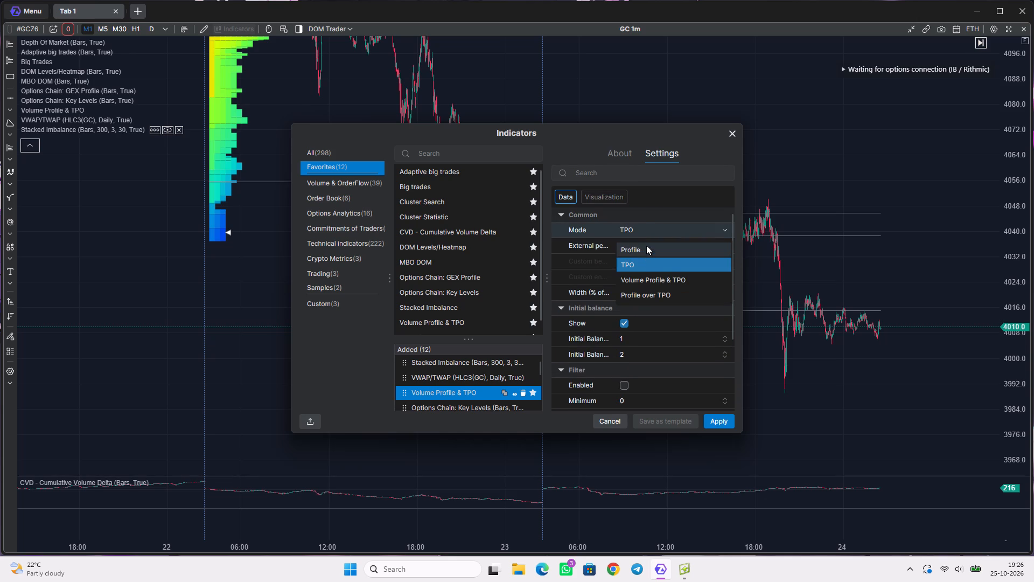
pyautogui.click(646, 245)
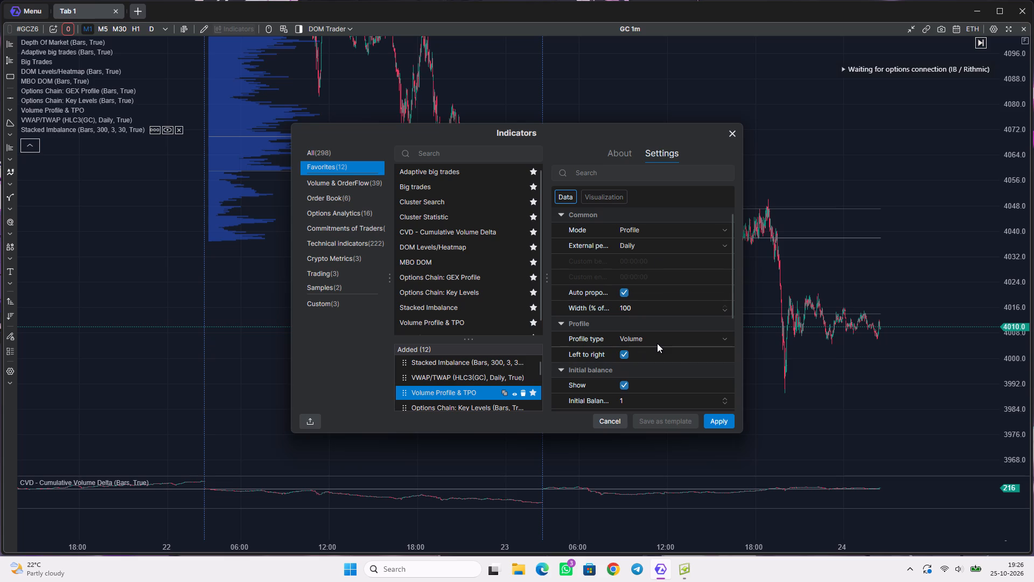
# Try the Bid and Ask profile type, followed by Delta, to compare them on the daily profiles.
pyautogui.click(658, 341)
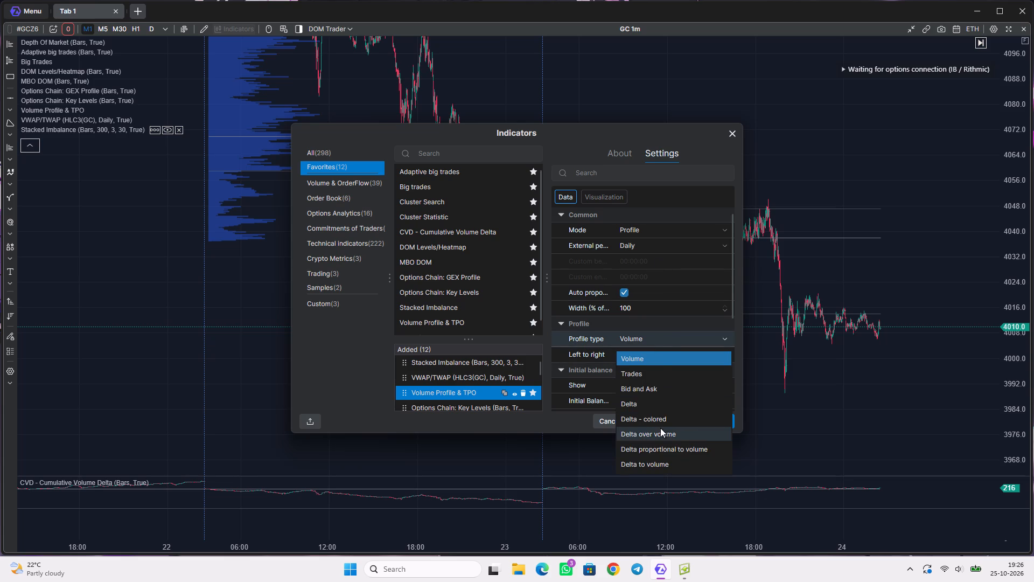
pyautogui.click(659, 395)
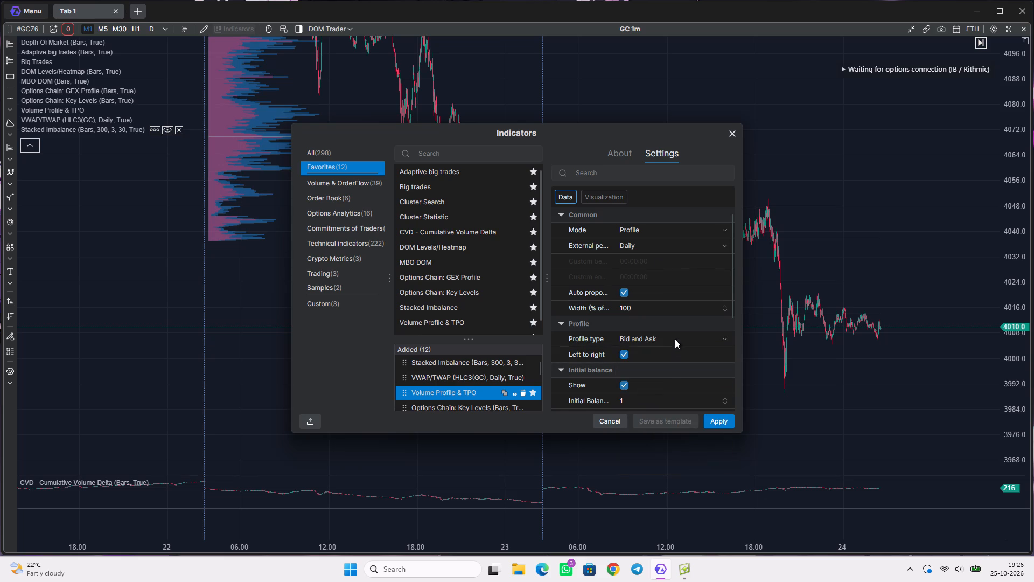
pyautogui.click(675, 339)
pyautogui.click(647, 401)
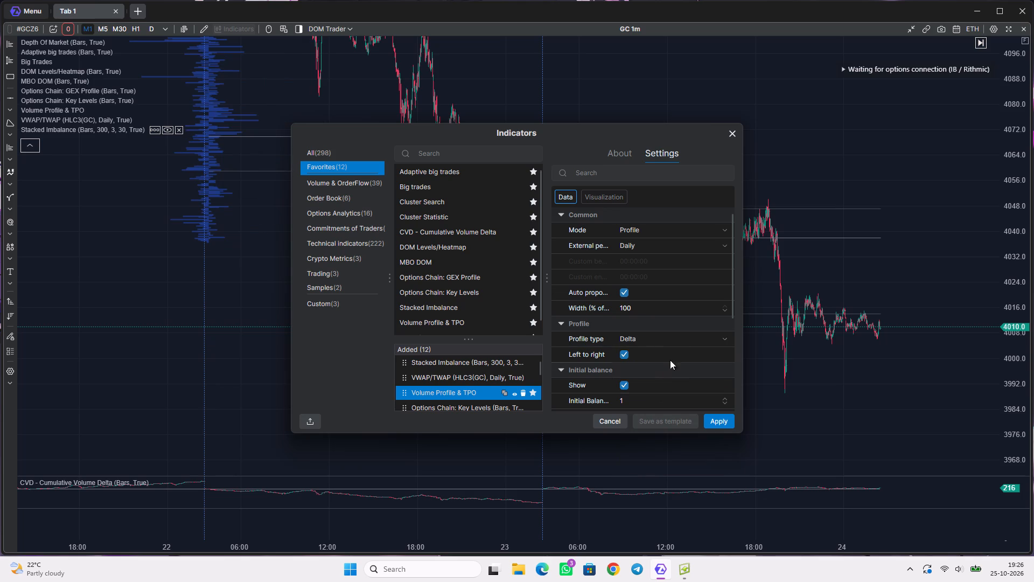
# Uncover the chart behind the settings window and examine the Delta profile bars of the daily sessions up close.
pyautogui.moveTo(569, 142); pyautogui.dragTo(916, 328)
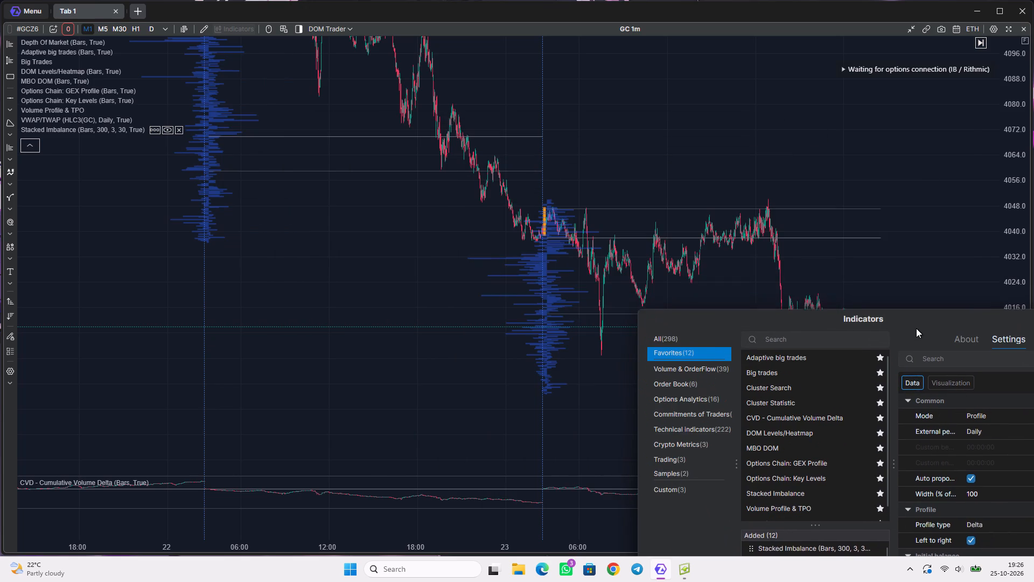
pyautogui.moveTo(916, 328); pyautogui.dragTo(909, 269)
pyautogui.scroll(7, 541, 269)
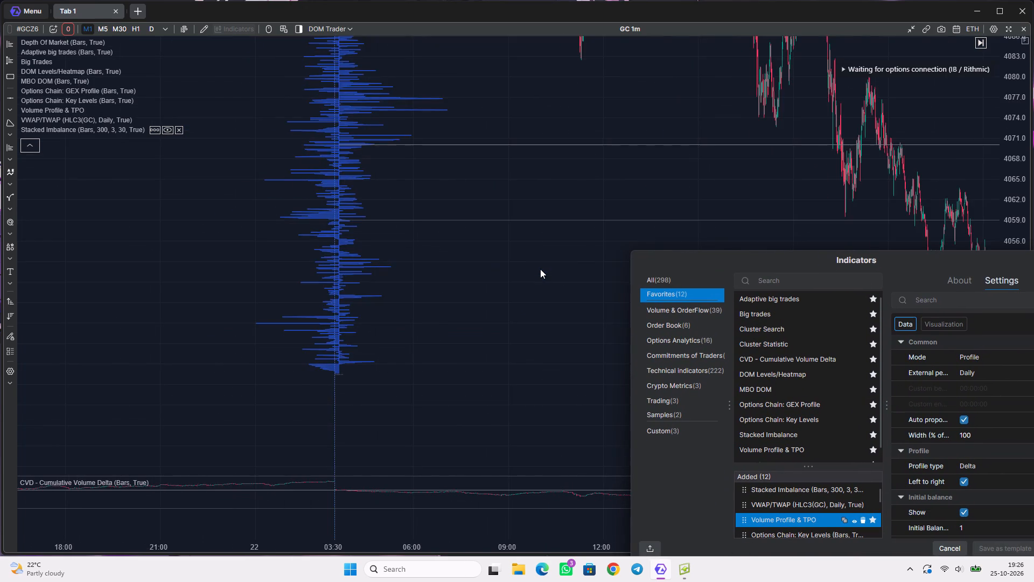
pyautogui.scroll(8, 450, 285)
pyautogui.moveTo(734, 203); pyautogui.dragTo(660, 216)
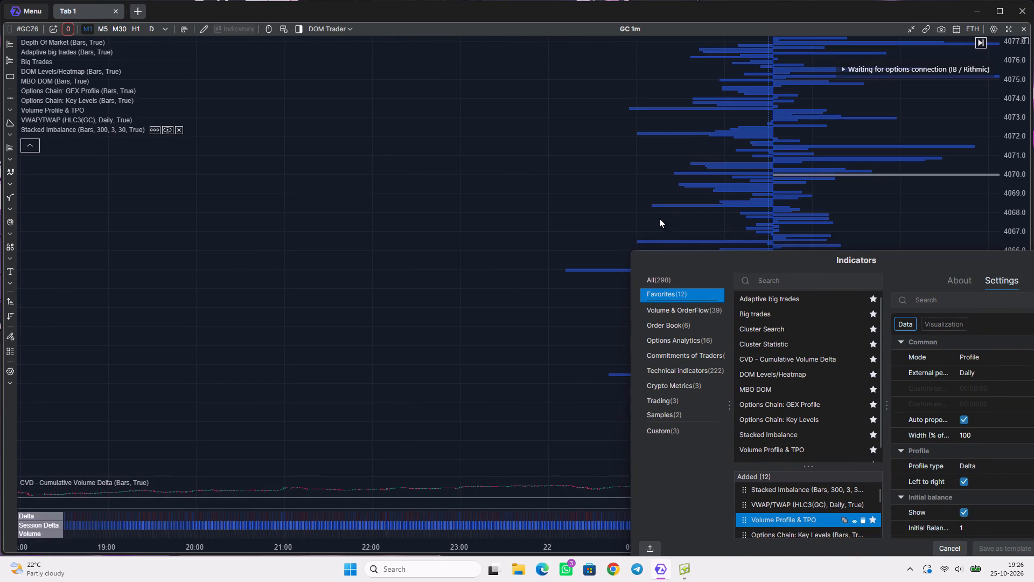
pyautogui.scroll(-10, 667, 230)
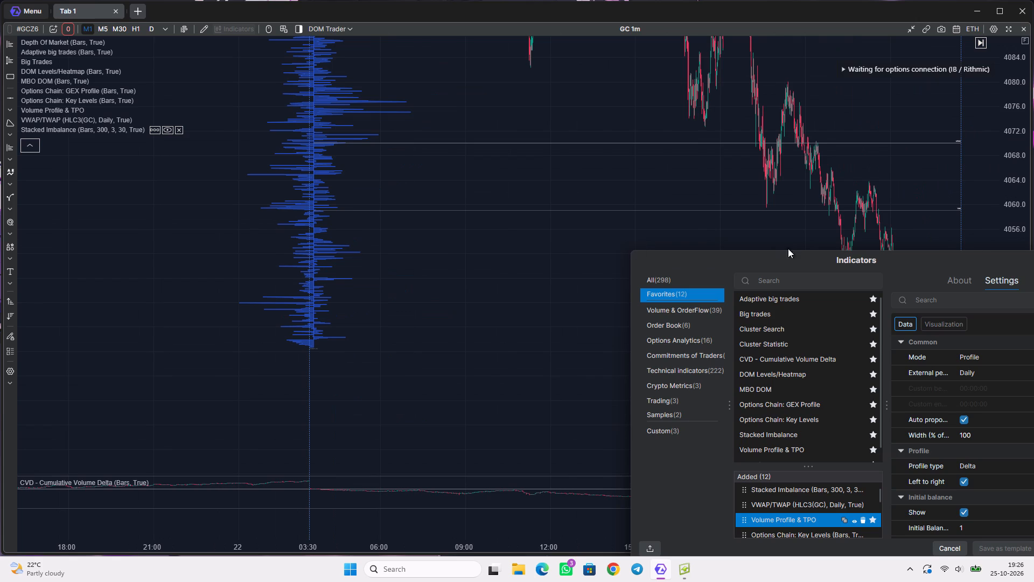
pyautogui.moveTo(802, 262); pyautogui.dragTo(539, 156)
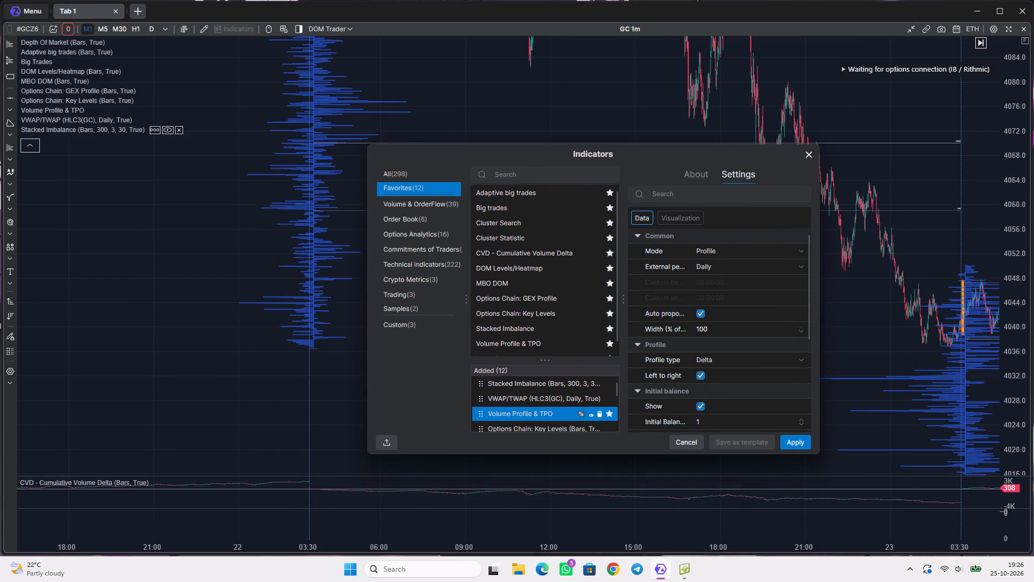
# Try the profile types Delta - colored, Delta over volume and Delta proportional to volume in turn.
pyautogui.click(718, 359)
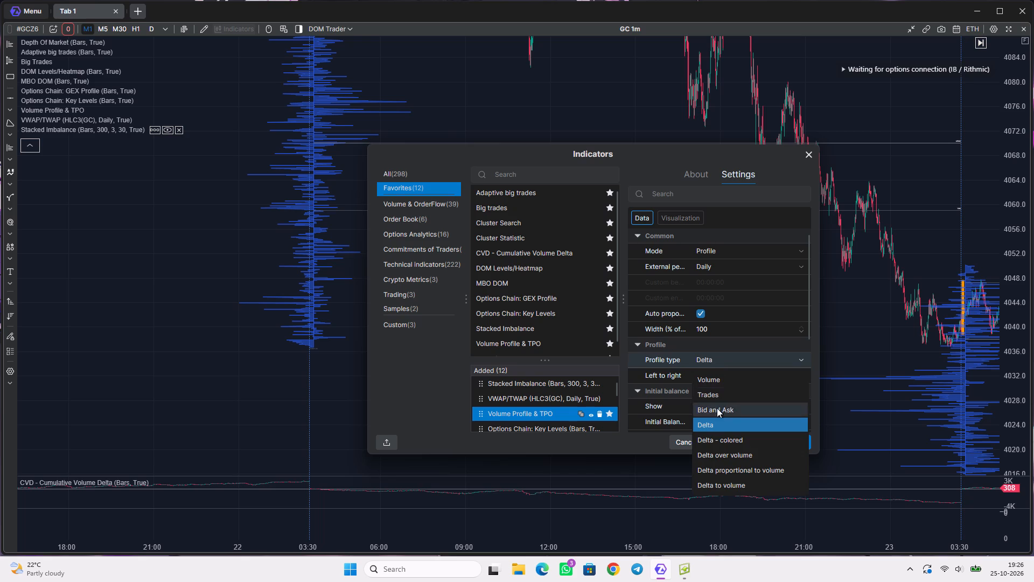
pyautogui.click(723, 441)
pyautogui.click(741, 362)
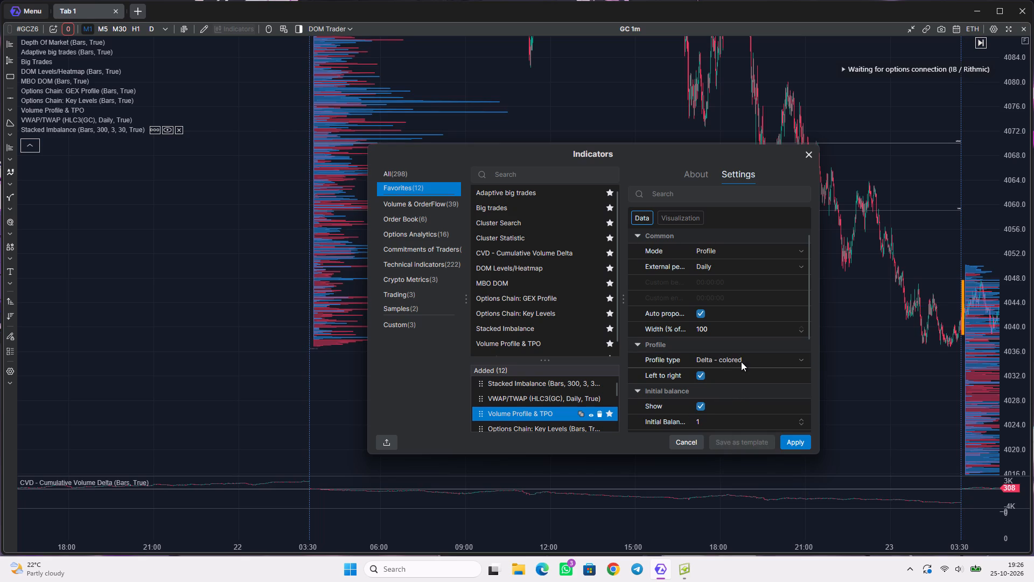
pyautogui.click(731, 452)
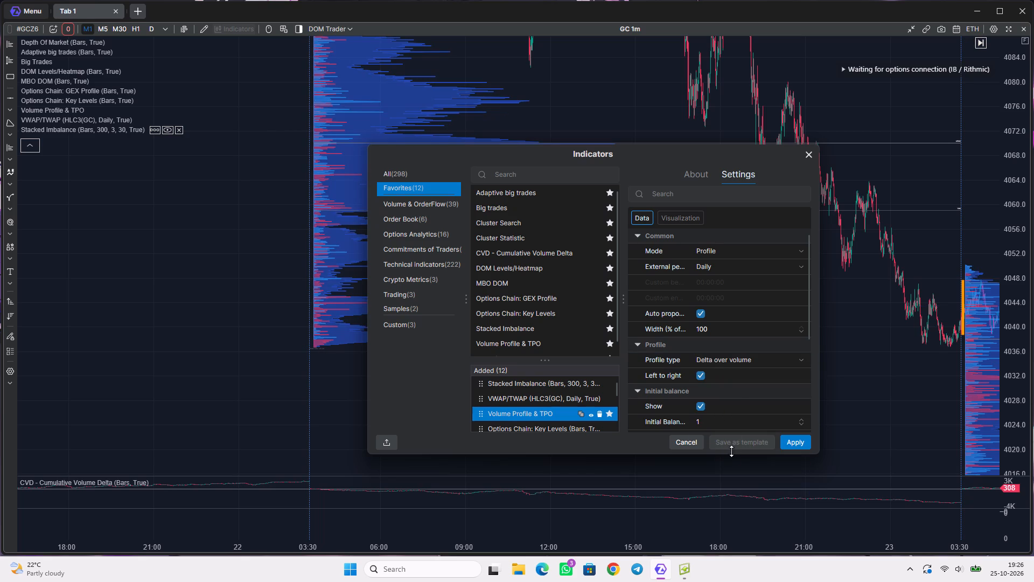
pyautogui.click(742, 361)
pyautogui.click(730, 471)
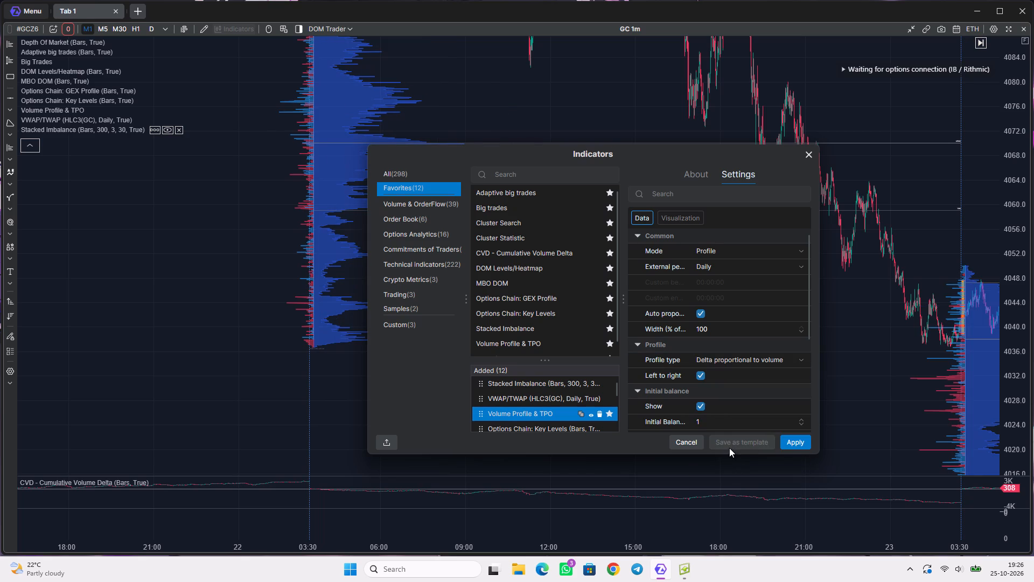
# Set the profile type to Delta to volume and apply the indicator settings.
pyautogui.click(735, 358)
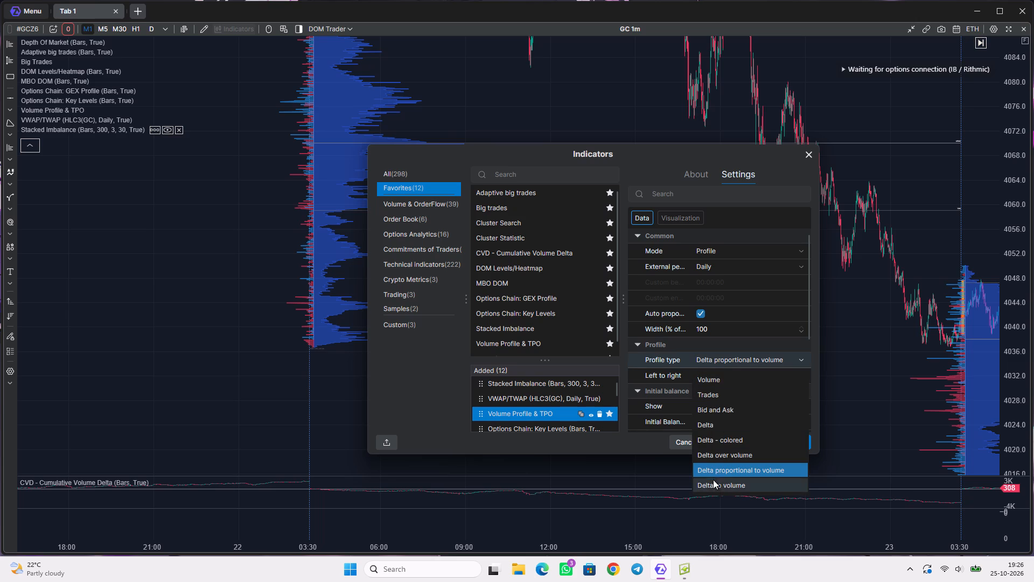
pyautogui.click(714, 488)
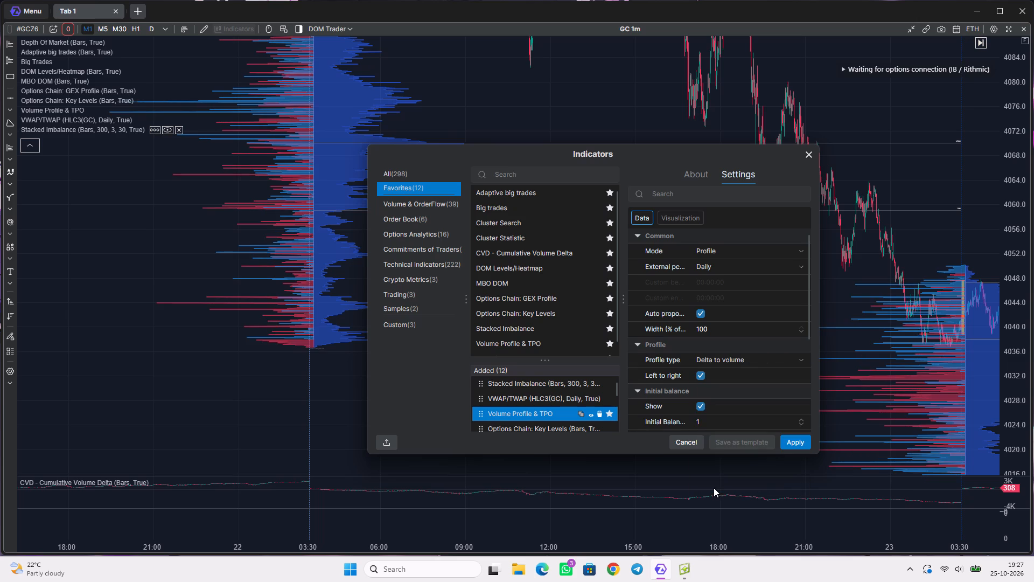
pyautogui.click(792, 445)
# Examine the Delta to volume profile of the 23 October session and compare it with the preceding daily profiles.
pyautogui.moveTo(822, 237); pyautogui.dragTo(511, 216)
pyautogui.scroll(4, 672, 354)
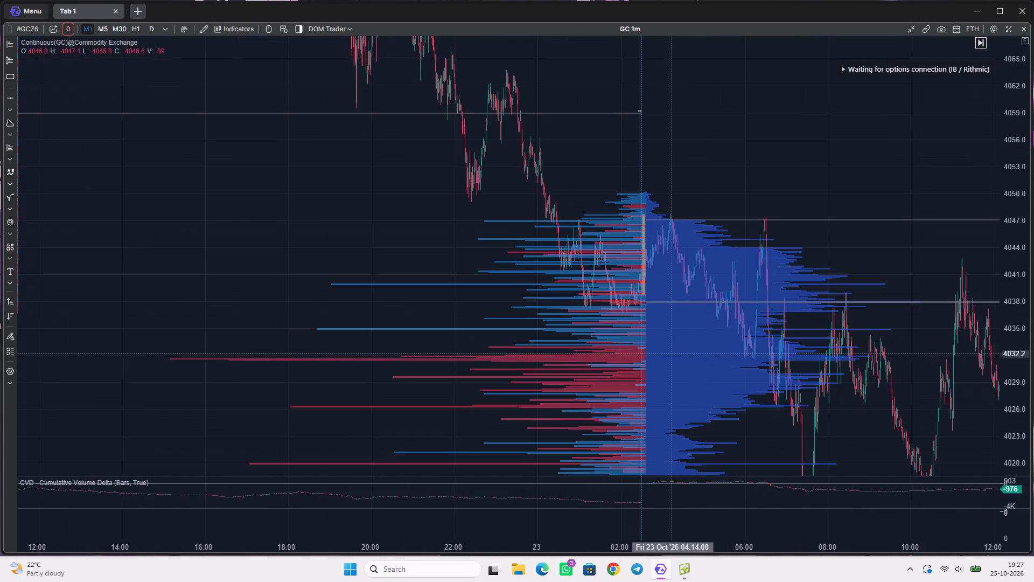
pyautogui.moveTo(703, 392); pyautogui.dragTo(735, 291)
pyautogui.scroll(-4, 723, 292)
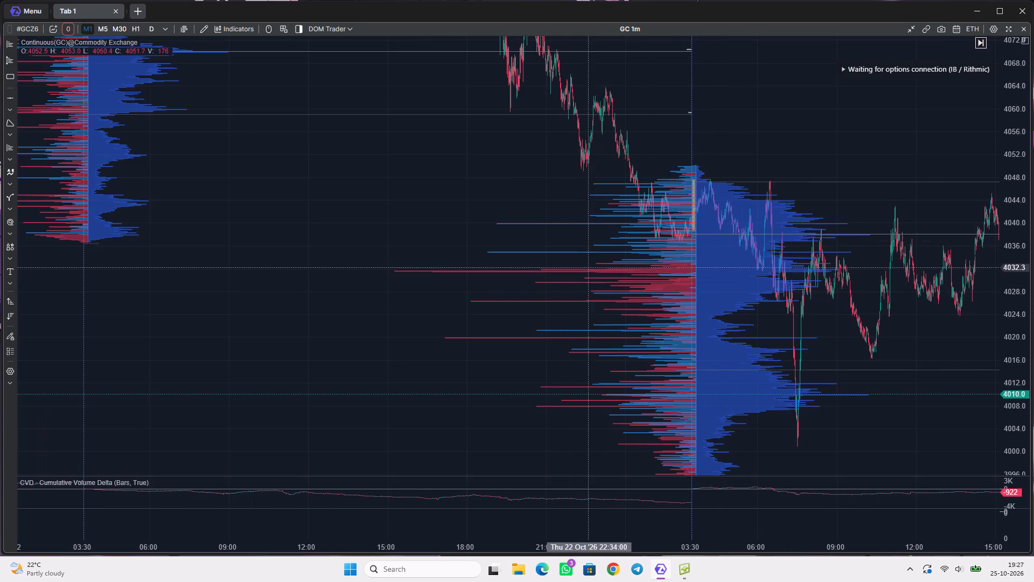
pyautogui.scroll(4, 807, 304)
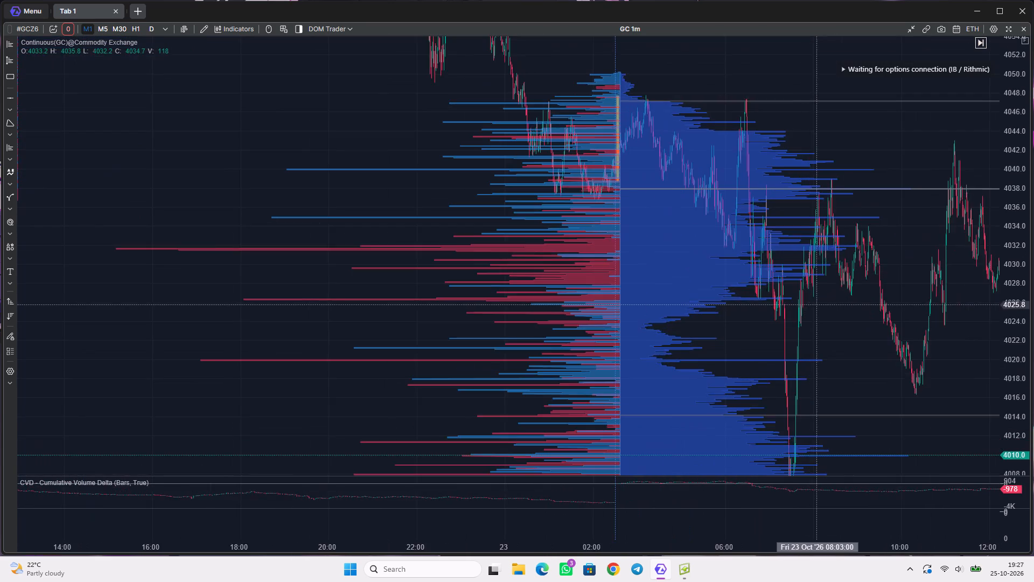
pyautogui.scroll(-14, 822, 304)
pyautogui.moveTo(658, 150); pyautogui.dragTo(790, 349)
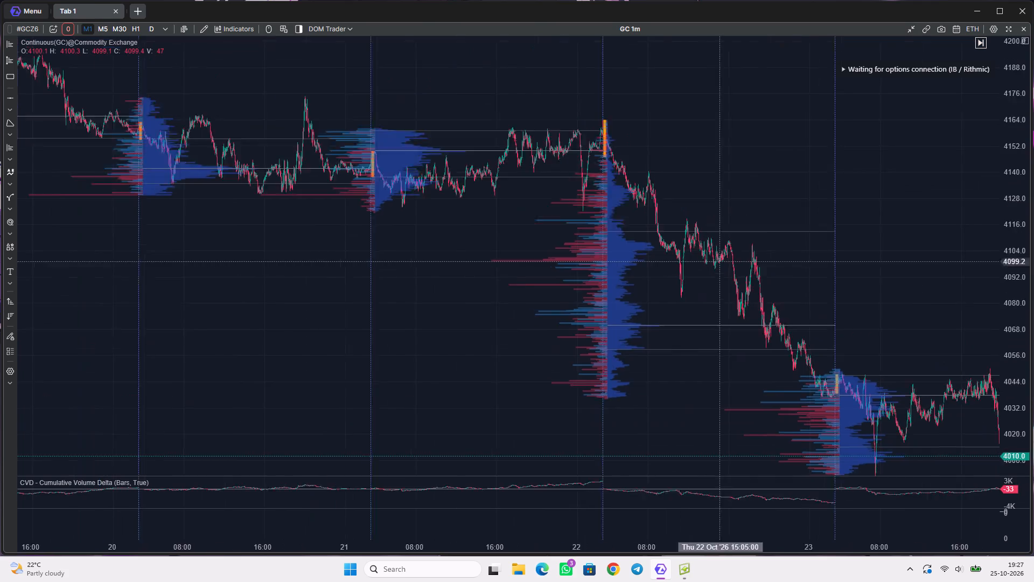
pyautogui.moveTo(790, 349); pyautogui.dragTo(751, 273)
pyautogui.scroll(5, 1016, 411)
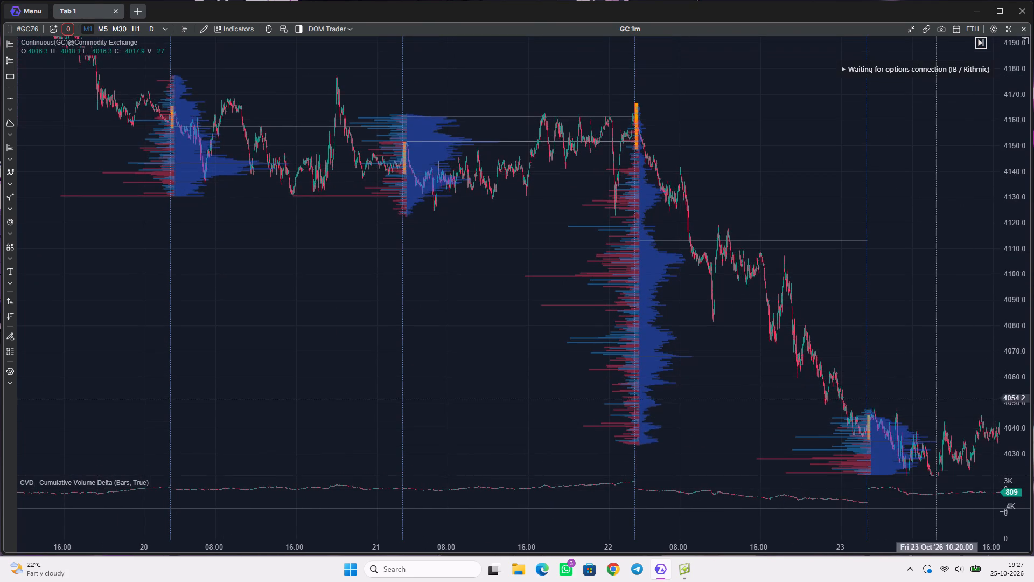
# Look over the footprint settings in the chart settings, leaving them without applying anything.
pyautogui.moveTo(934, 397); pyautogui.dragTo(808, 223)
pyautogui.scroll(10, 827, 307)
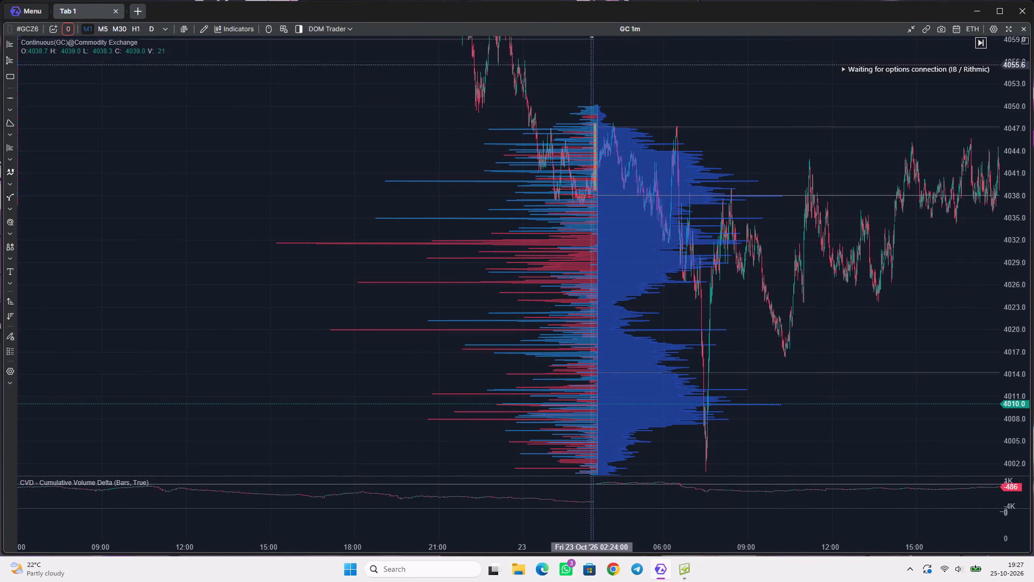
pyautogui.click(995, 28)
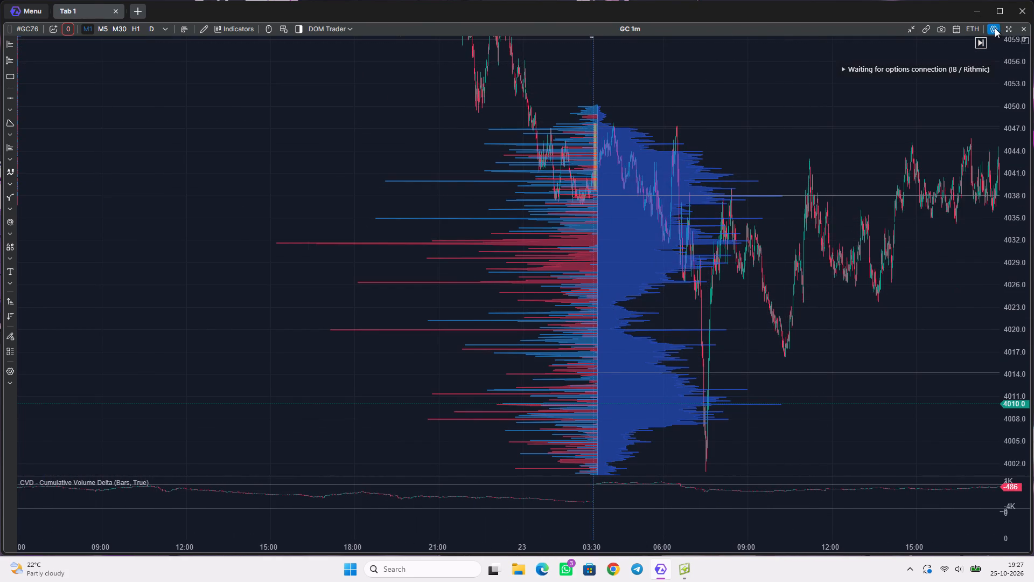
pyautogui.click(444, 135)
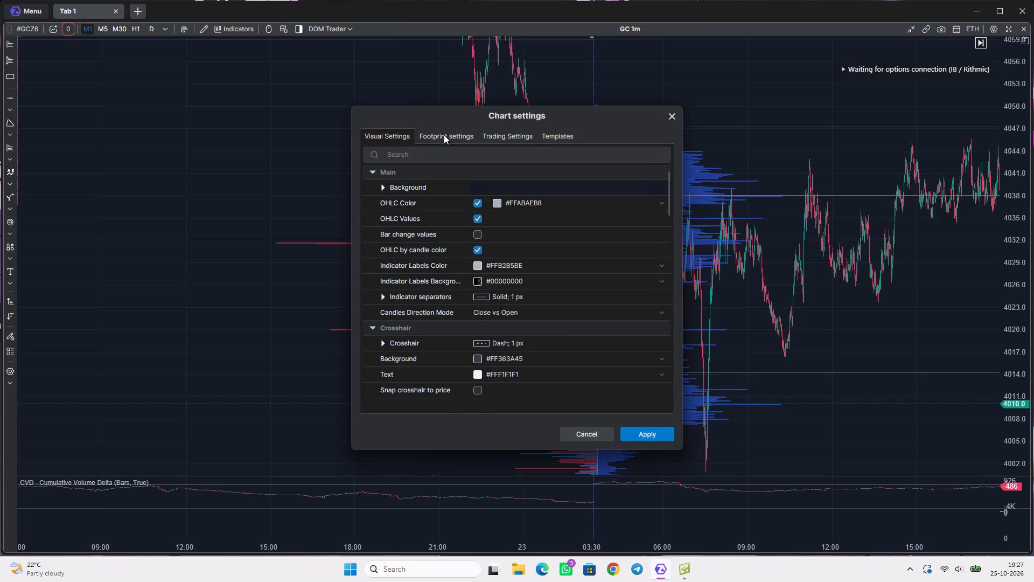
pyautogui.click(675, 118)
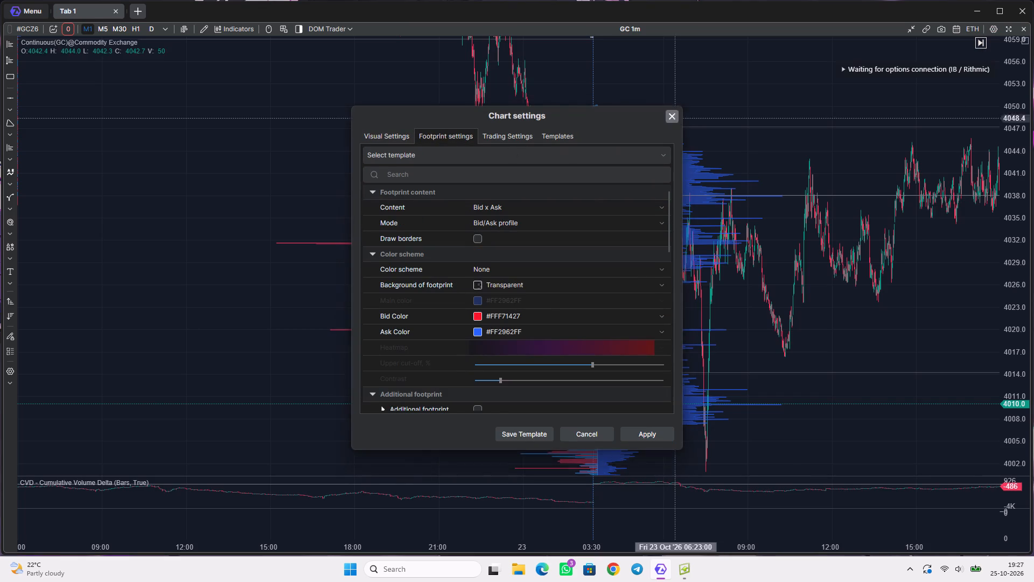
# Enlarge the CVD - Cumulative Volume Delta pane below the price chart to about two fifths of the chart height.
pyautogui.scroll(20, 799, 327)
pyautogui.scroll(9, 799, 327)
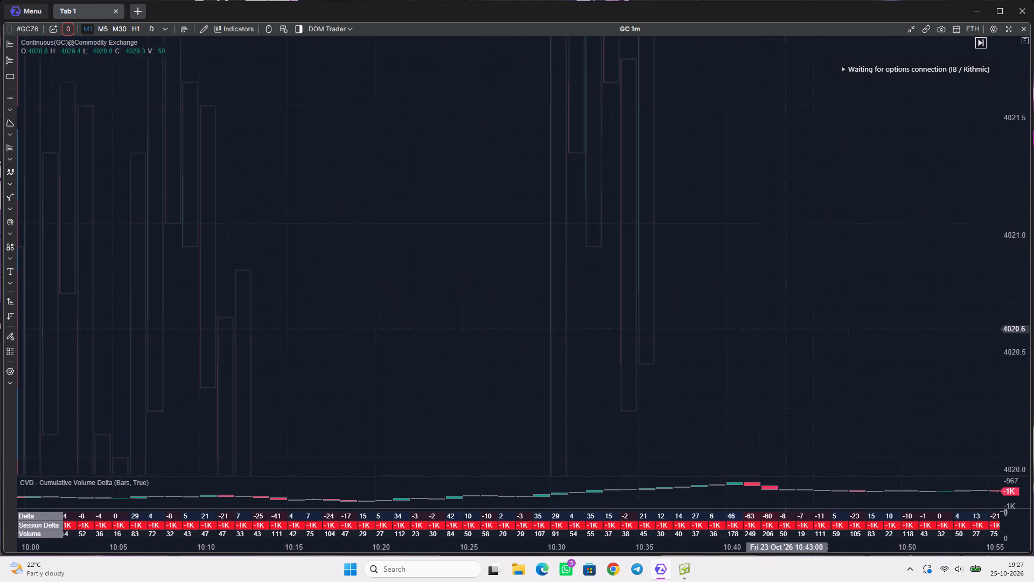
pyautogui.scroll(3, 772, 331)
pyautogui.scroll(5, 673, 343)
pyautogui.scroll(-8, 672, 343)
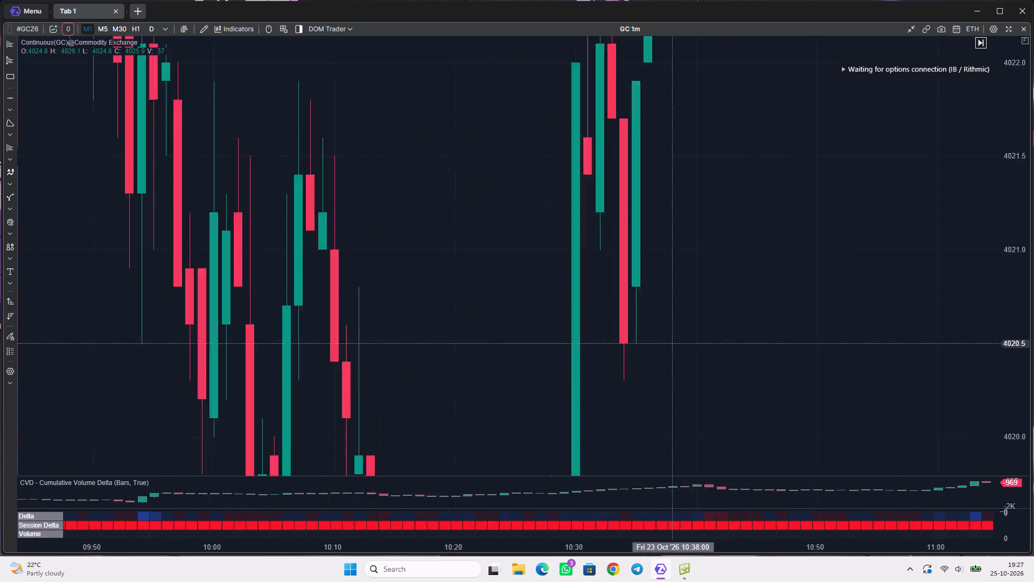
pyautogui.scroll(-6, 672, 343)
pyautogui.scroll(11, 672, 343)
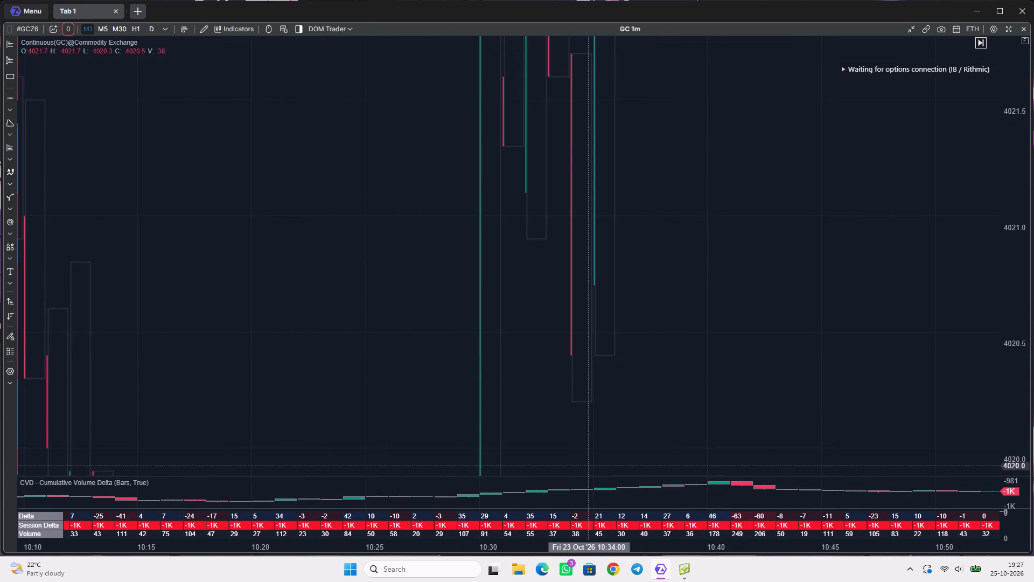
pyautogui.moveTo(583, 476); pyautogui.dragTo(605, 317)
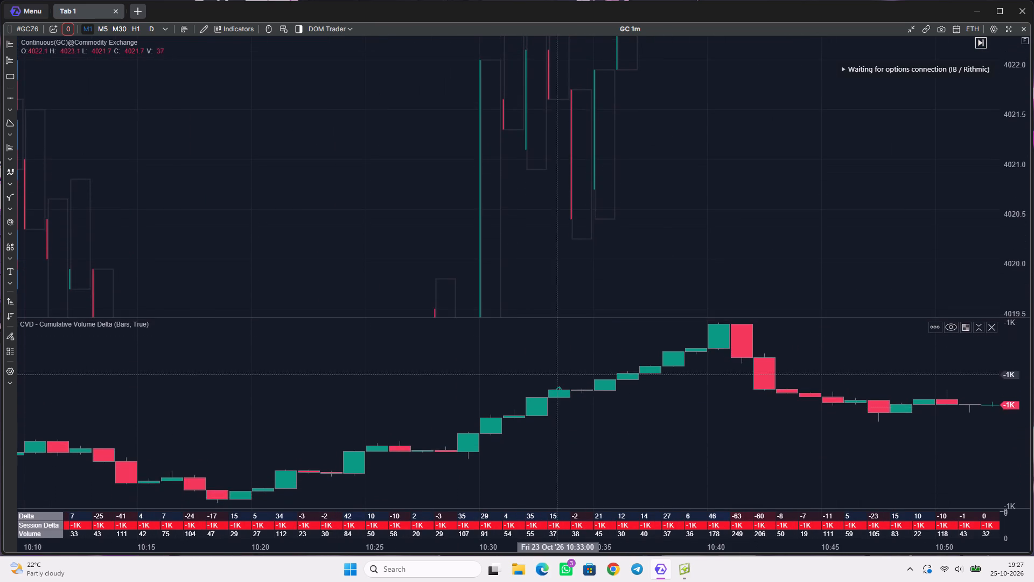
# Fit the price scale to the bars and examine the 23 October price action and volume profile against the cumulative volume delta.
pyautogui.scroll(-20, 516, 408)
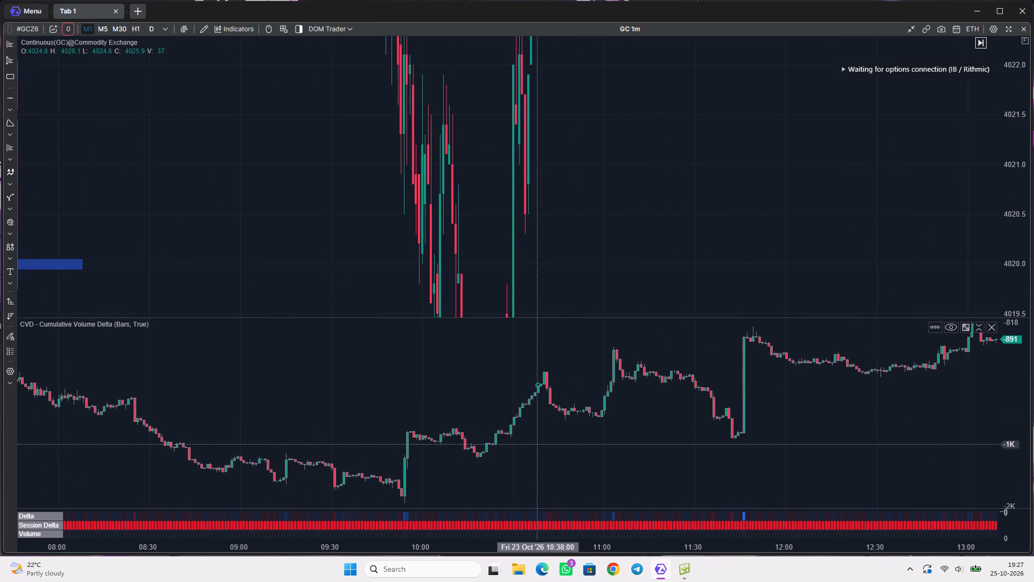
pyautogui.moveTo(359, 203); pyautogui.dragTo(656, 129)
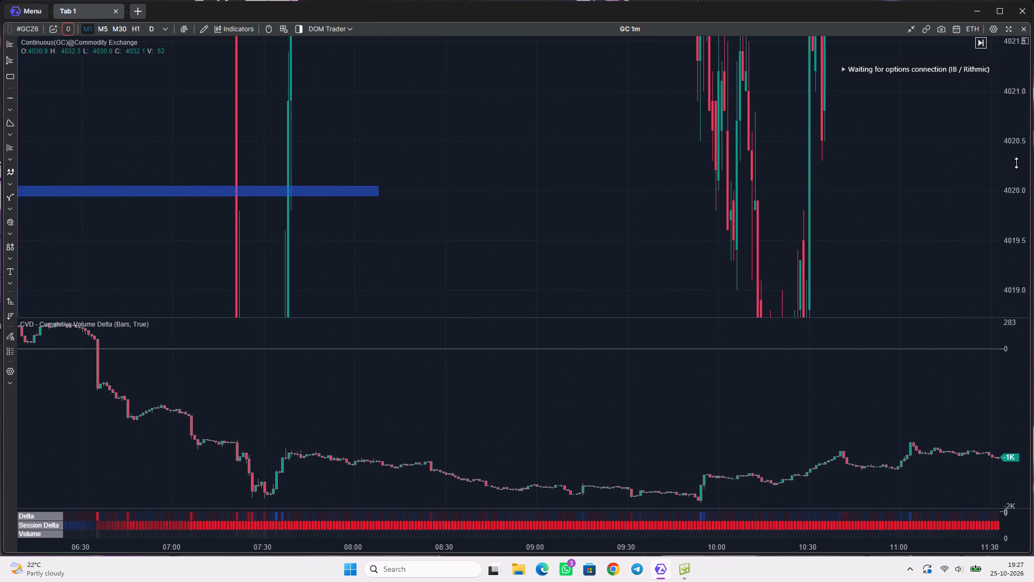
pyautogui.scroll(-20, 1016, 163)
pyautogui.scroll(-1, 1016, 163)
pyautogui.doubleClick(1017, 162)
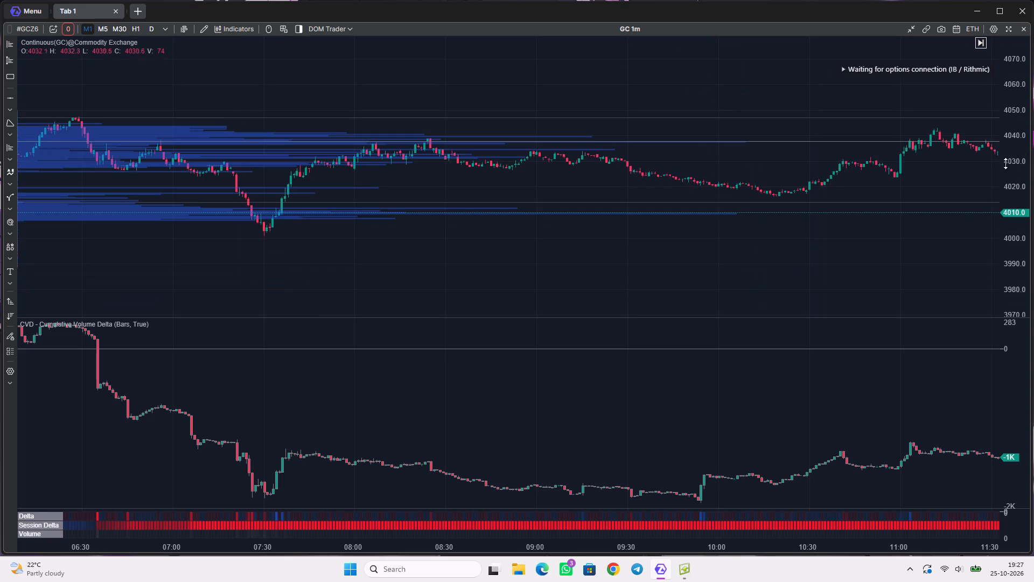
pyautogui.scroll(17, 1012, 189)
pyautogui.scroll(-1, 1007, 200)
pyautogui.scroll(8, 1007, 200)
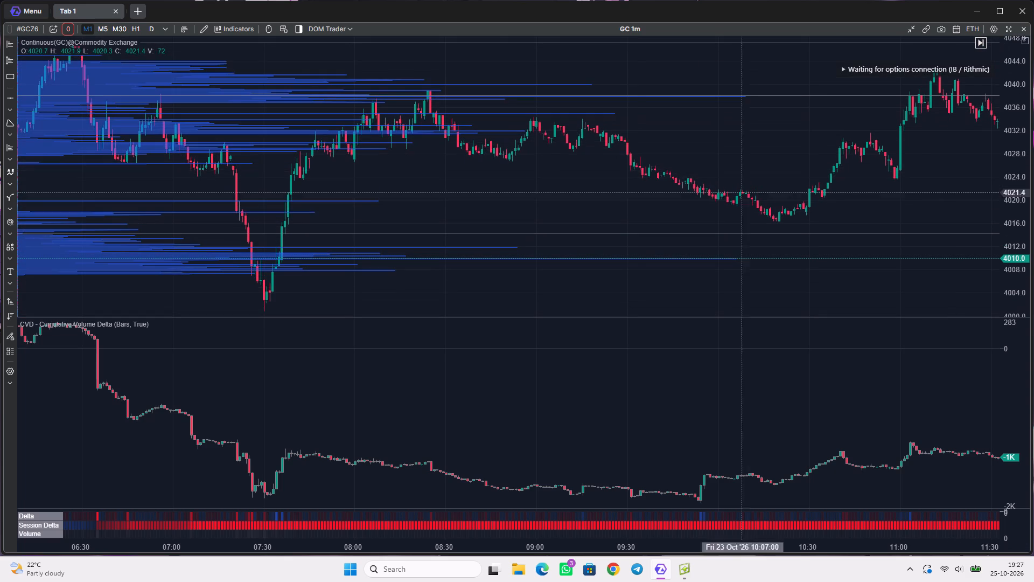
pyautogui.moveTo(270, 183); pyautogui.dragTo(632, 172)
pyautogui.scroll(-3, 514, 184)
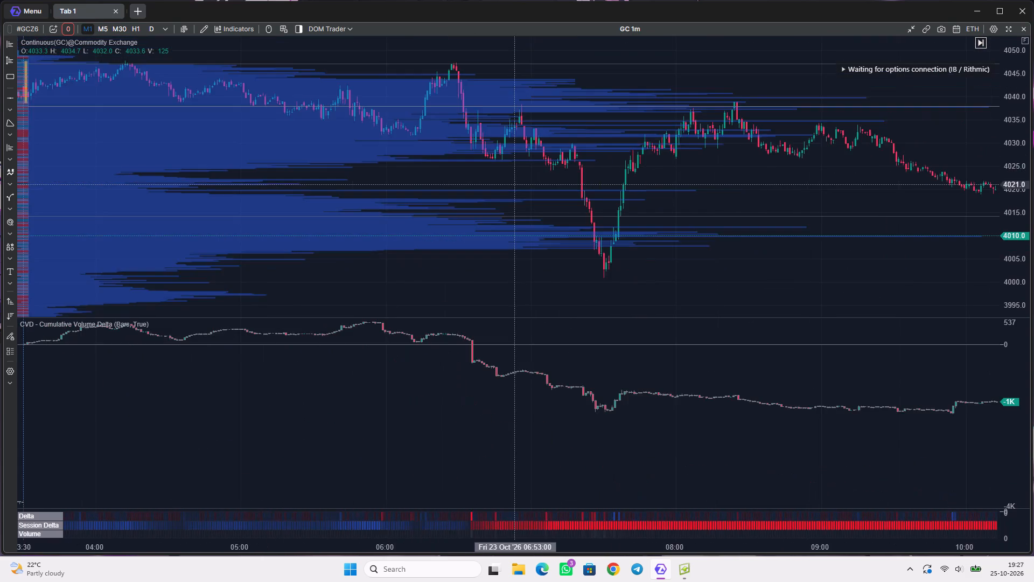
pyautogui.scroll(-9, 514, 184)
pyautogui.moveTo(352, 255); pyautogui.dragTo(607, 292)
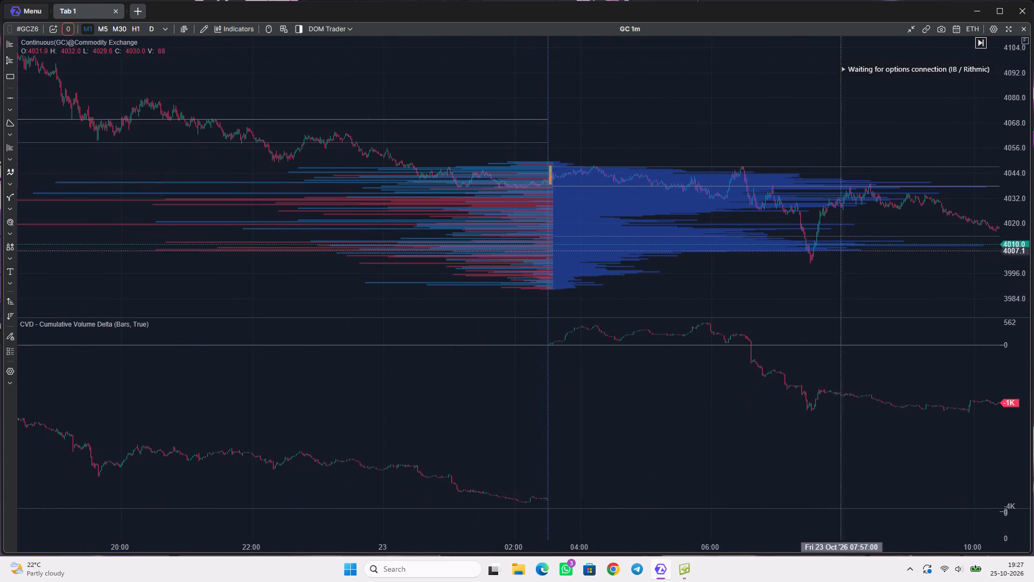
pyautogui.scroll(20, 1002, 259)
pyautogui.scroll(11, 1002, 259)
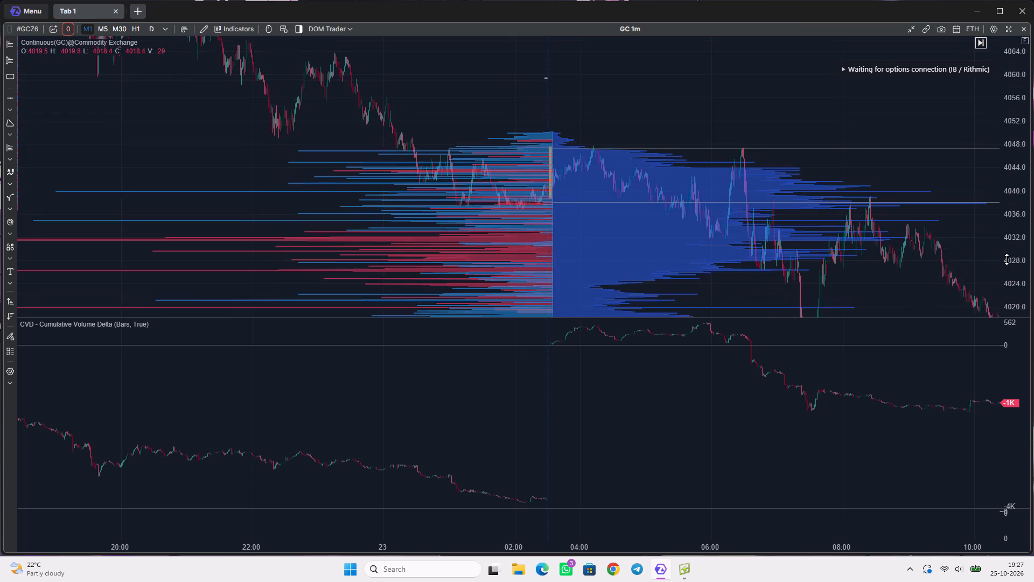
pyautogui.moveTo(788, 264); pyautogui.dragTo(738, 195)
pyautogui.scroll(-10, 561, 198)
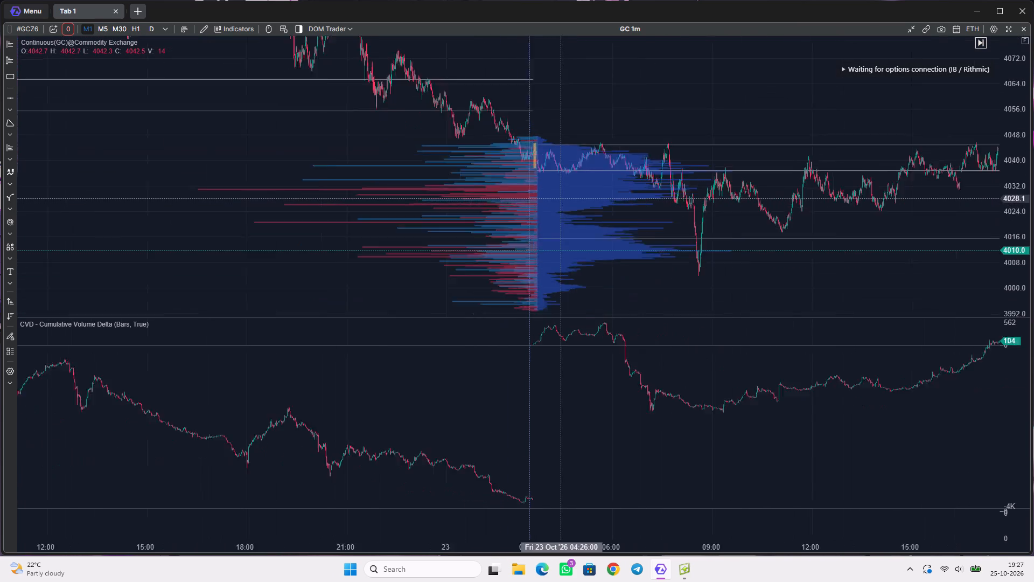
# Compare the cumulative volume delta curve with the price moves and delta profiles of the 22 and 23 October sessions.
pyautogui.scroll(-5, 543, 224)
pyautogui.moveTo(274, 179); pyautogui.dragTo(638, 278)
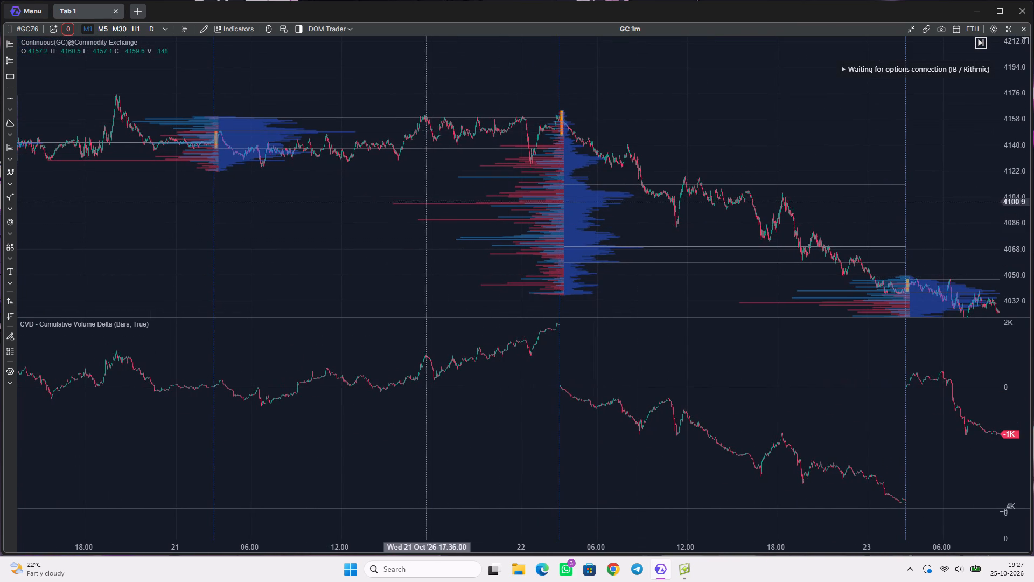
pyautogui.scroll(4, 1009, 203)
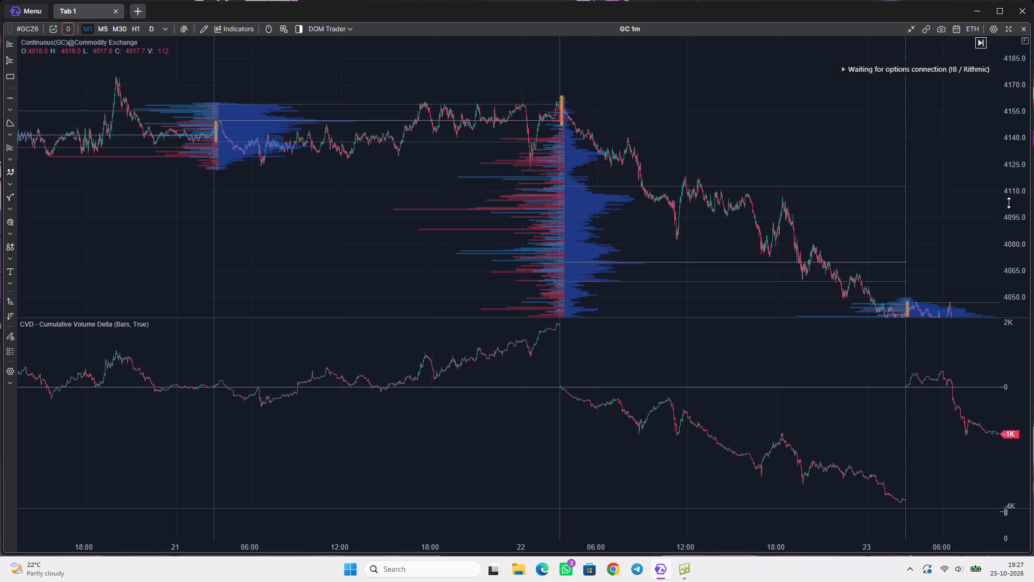
pyautogui.scroll(13, 1009, 203)
pyautogui.moveTo(652, 98); pyautogui.dragTo(672, 128)
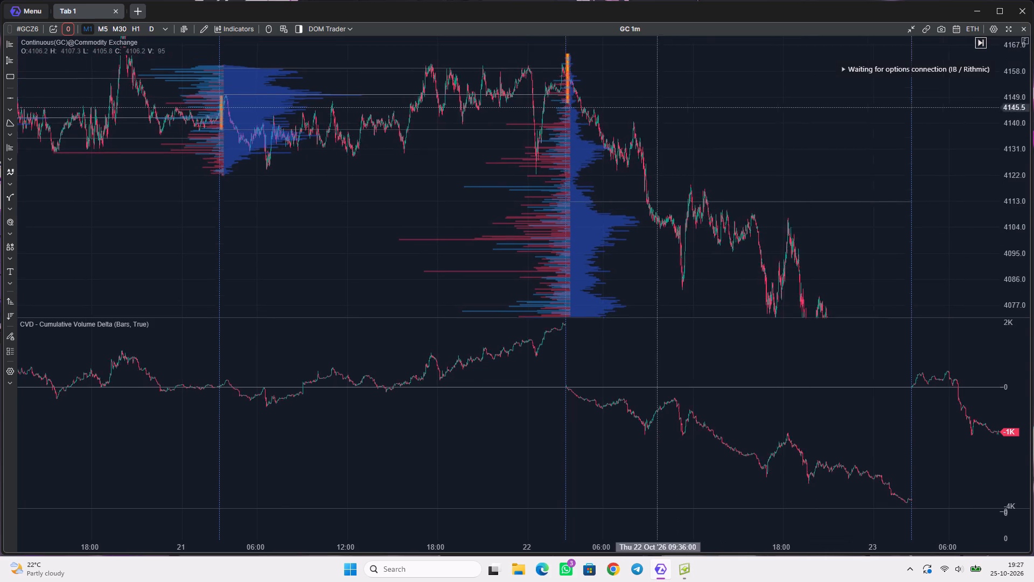
pyautogui.moveTo(672, 128); pyautogui.dragTo(458, 86)
pyautogui.moveTo(787, 249); pyautogui.dragTo(767, 232)
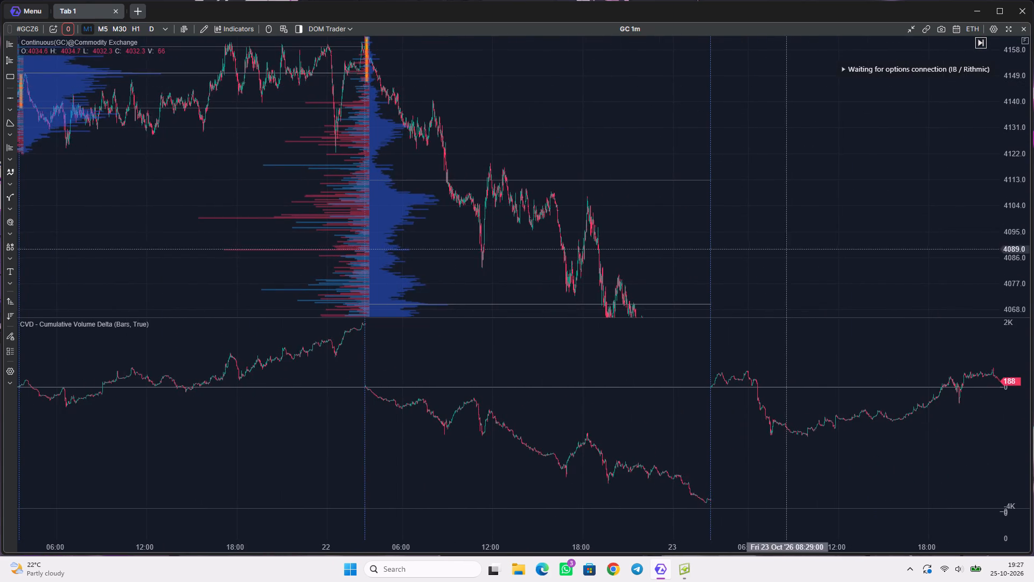
pyautogui.moveTo(767, 232); pyautogui.dragTo(679, 101)
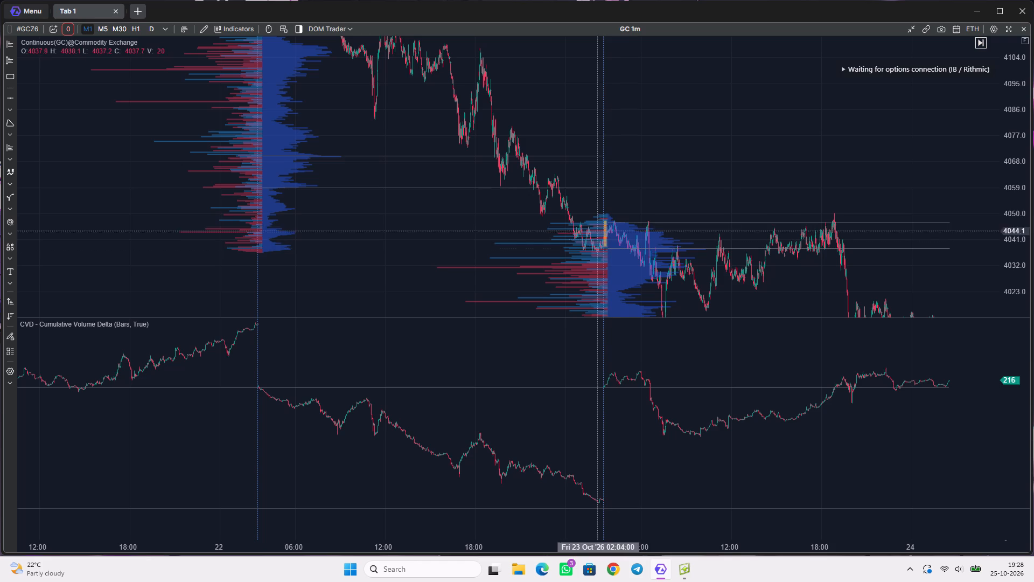
pyautogui.moveTo(882, 278); pyautogui.dragTo(801, 175)
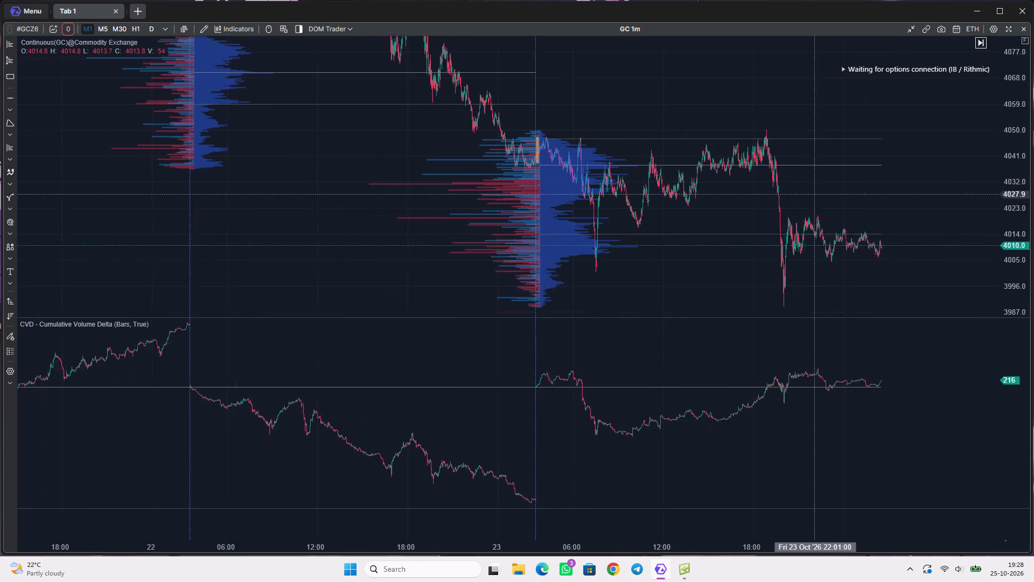
# Go back to the 20 to 22 October sessions and compare their daily profiles with the cumulative volume delta curve.
pyautogui.moveTo(801, 175); pyautogui.dragTo(938, 311)
pyautogui.moveTo(448, 116); pyautogui.dragTo(651, 290)
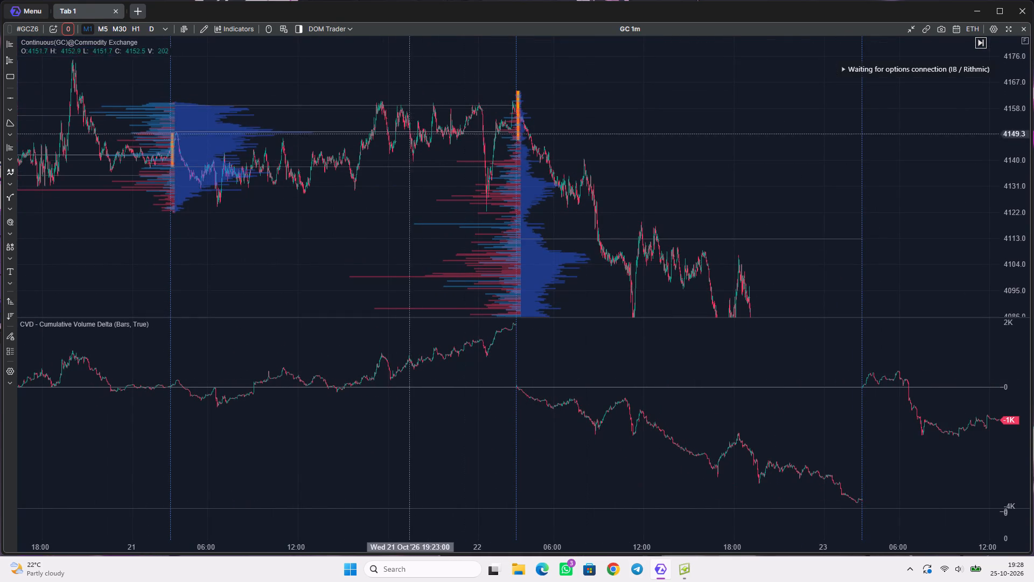
pyautogui.moveTo(404, 154); pyautogui.dragTo(583, 171)
pyautogui.moveTo(264, 223); pyautogui.dragTo(379, 233)
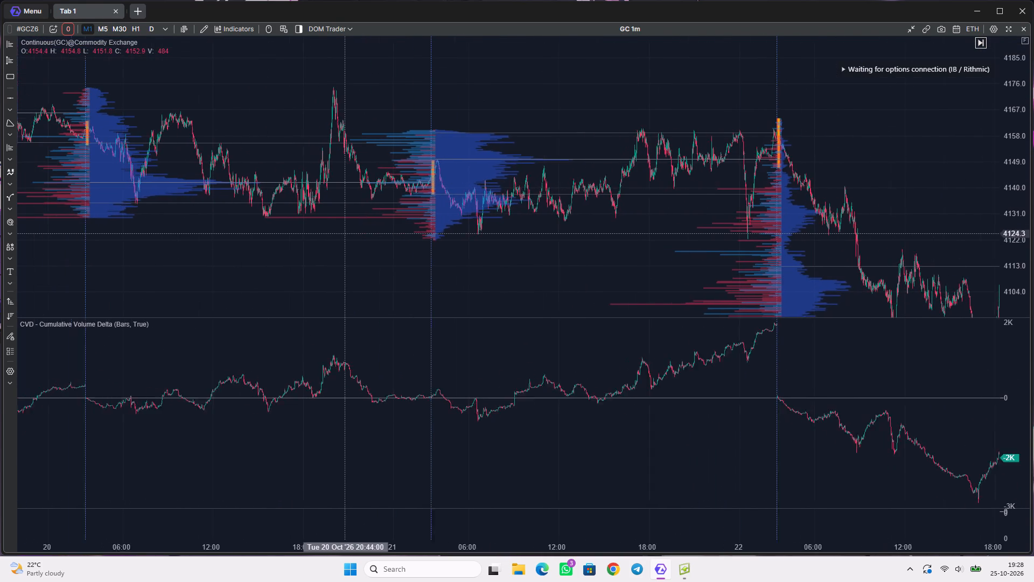
pyautogui.moveTo(379, 233); pyautogui.dragTo(386, 234)
pyautogui.scroll(-1, 386, 234)
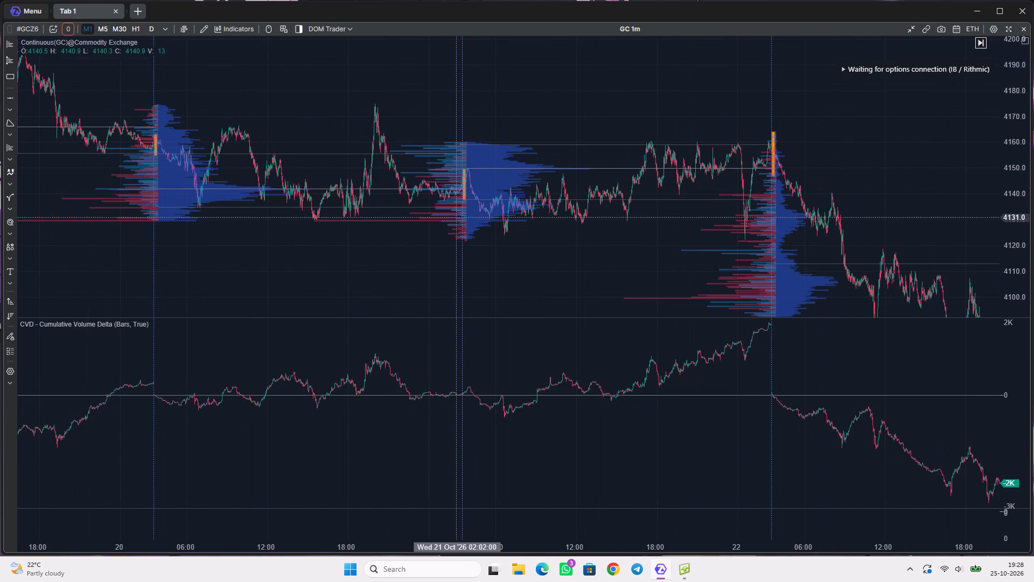
pyautogui.scroll(1, 458, 217)
pyautogui.click(205, 248)
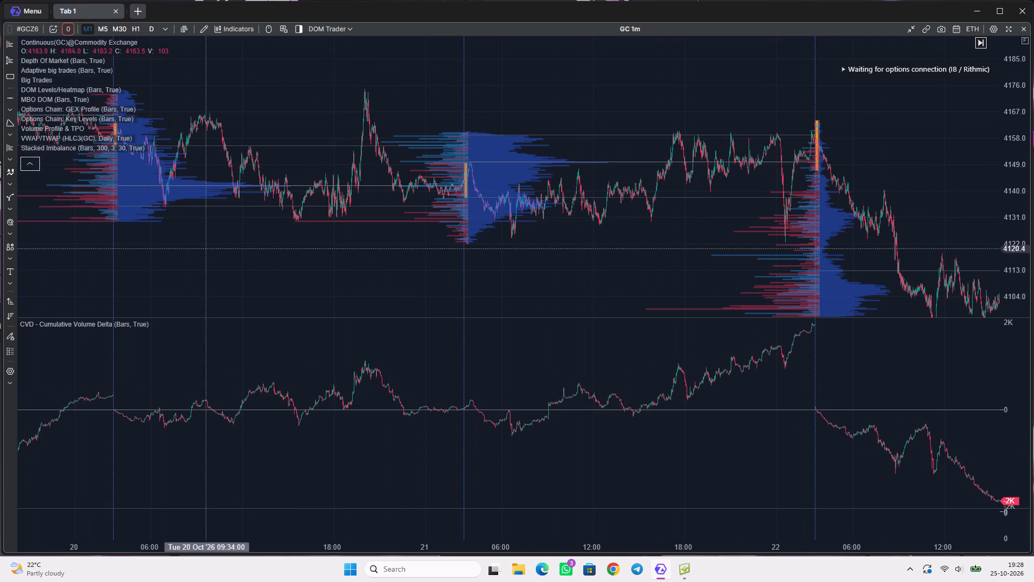